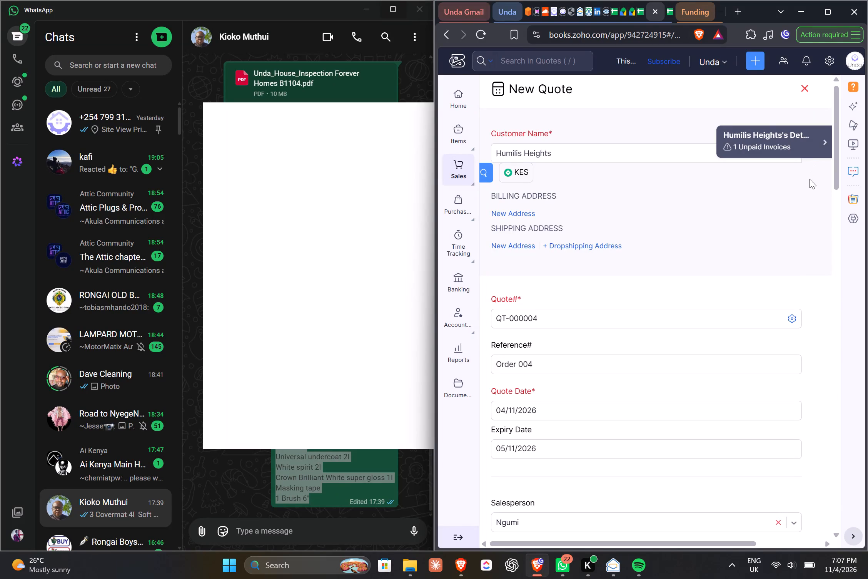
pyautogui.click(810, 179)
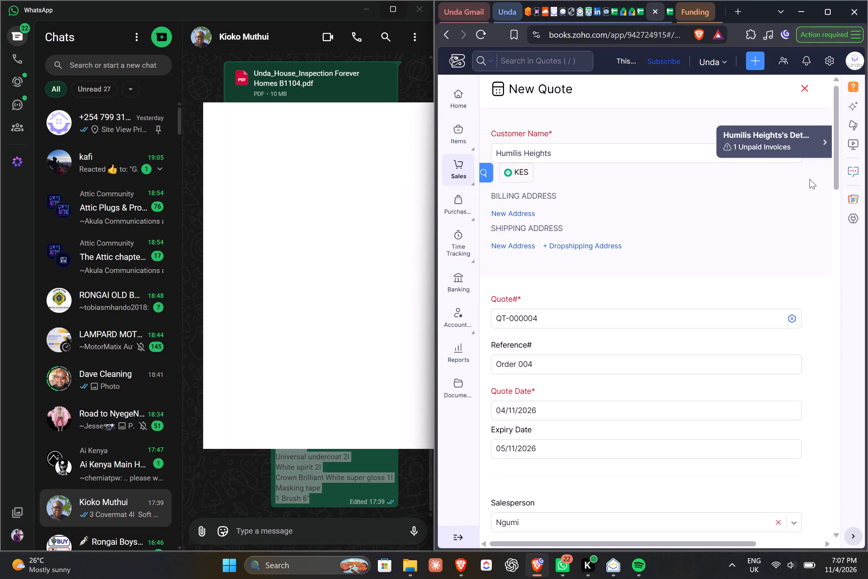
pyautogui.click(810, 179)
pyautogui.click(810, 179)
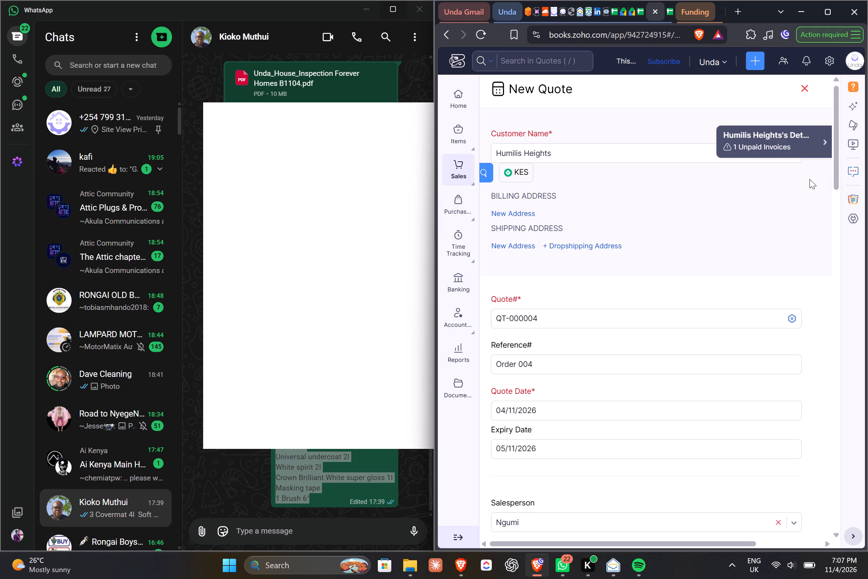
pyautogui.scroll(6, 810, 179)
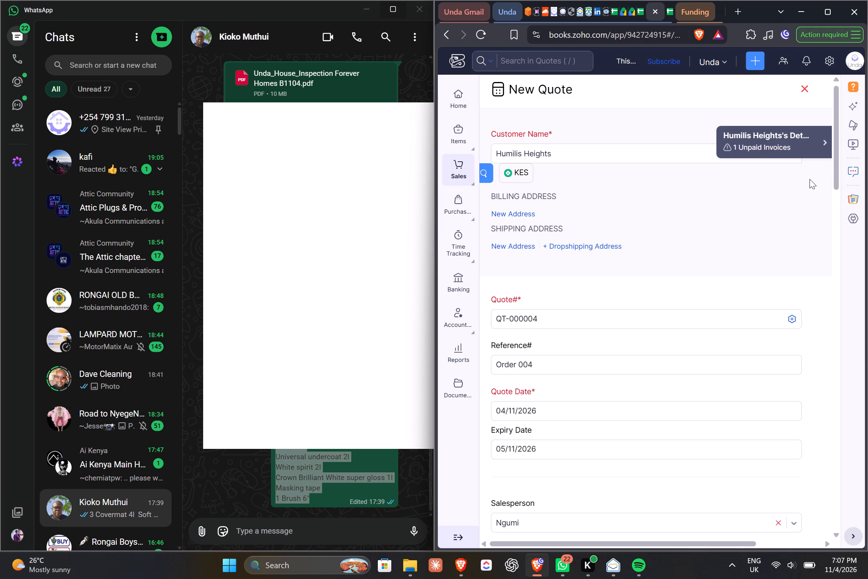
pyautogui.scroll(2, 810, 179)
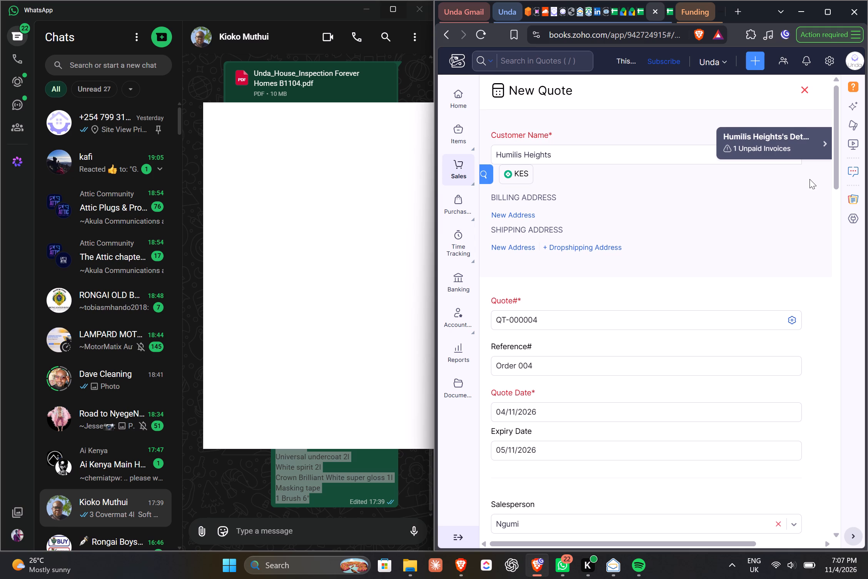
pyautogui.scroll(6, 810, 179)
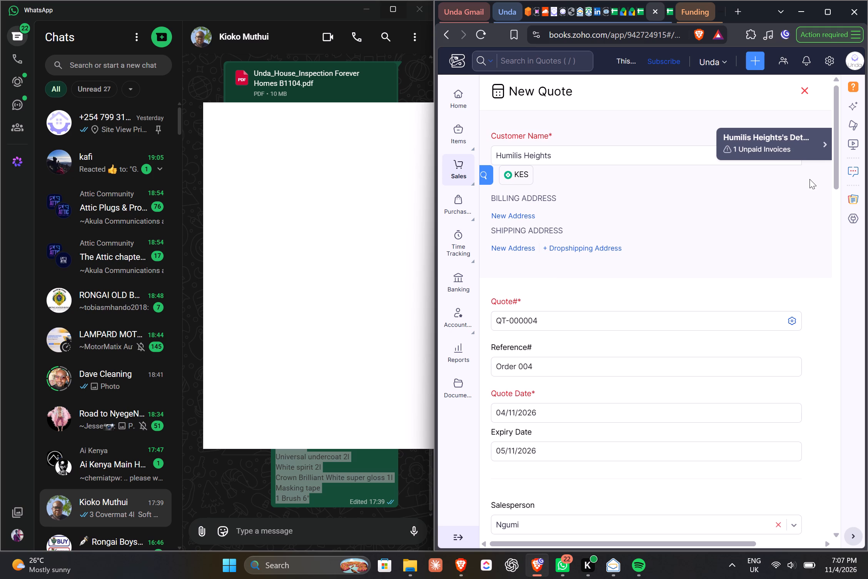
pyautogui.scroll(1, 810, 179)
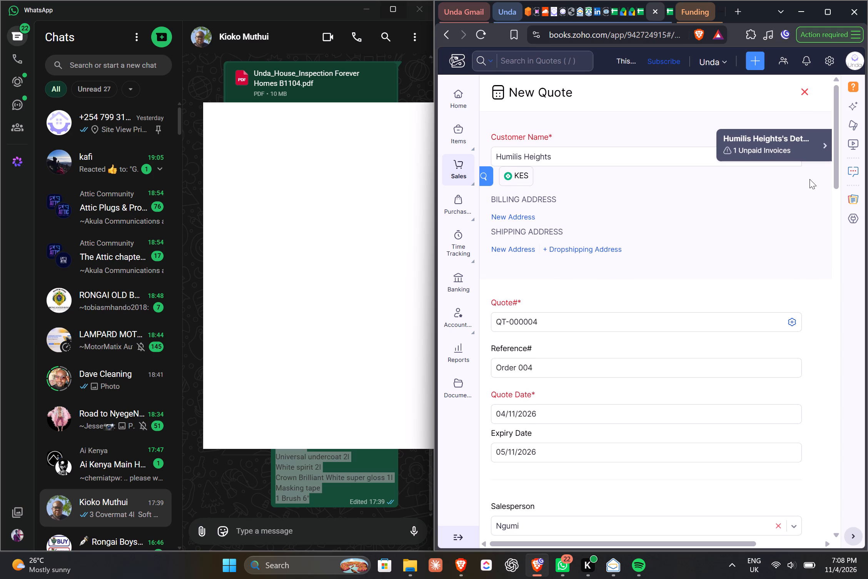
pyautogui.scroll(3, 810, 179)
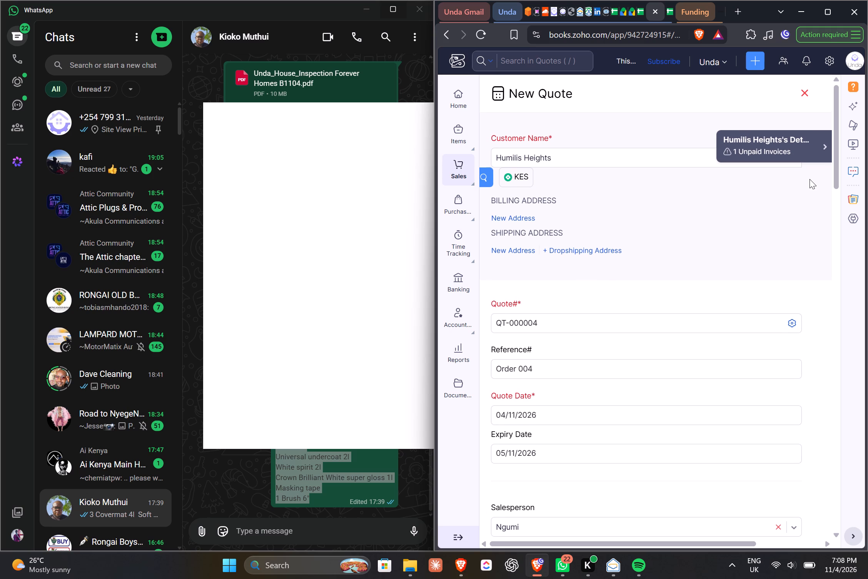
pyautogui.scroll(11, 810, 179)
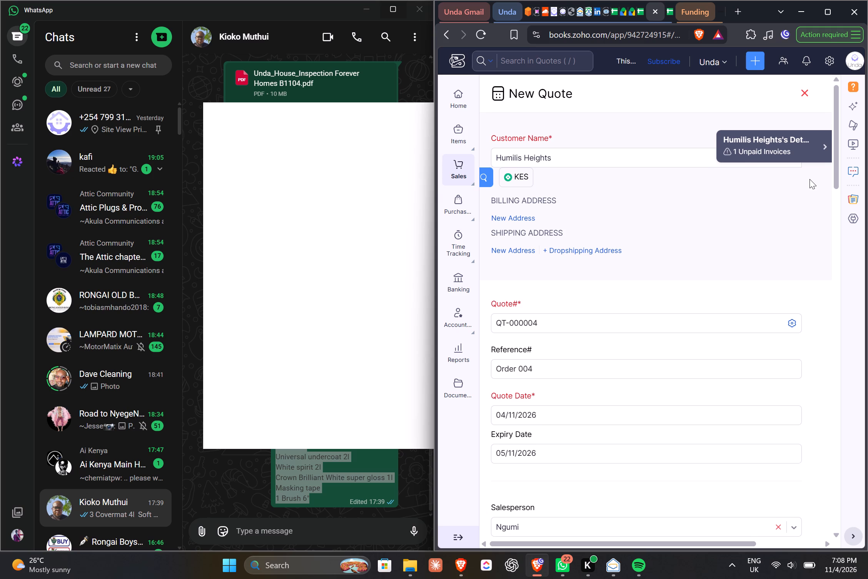
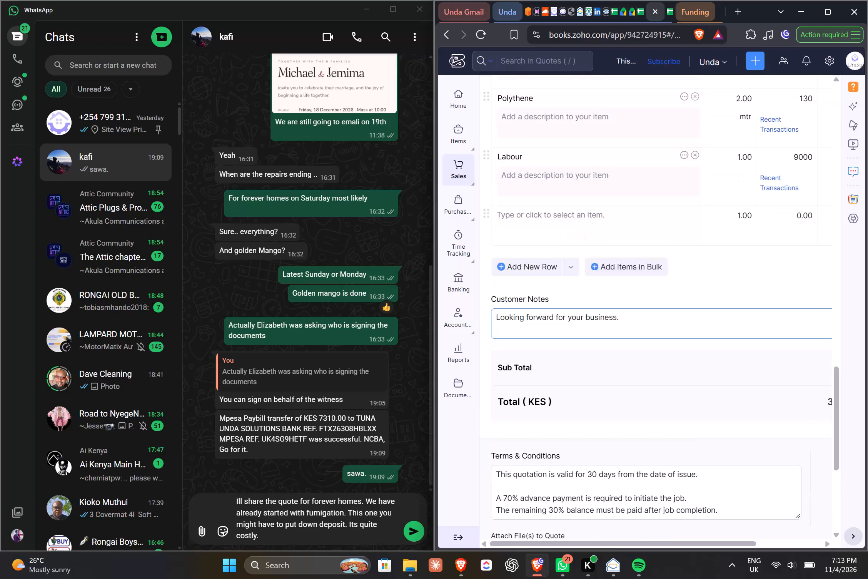
# Enter Cleaning as the item name in the empty row below Labour in the quote's item table.
pyautogui.click(603, 272)
pyautogui.scroll(1, 603, 272)
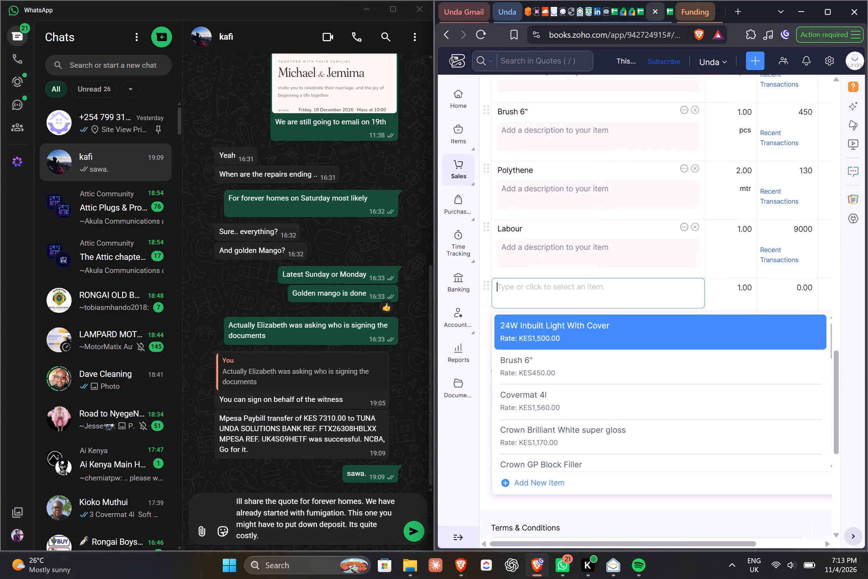
pyautogui.scroll(1, 603, 272)
pyautogui.write('Cleaning')
pyautogui.press('space')
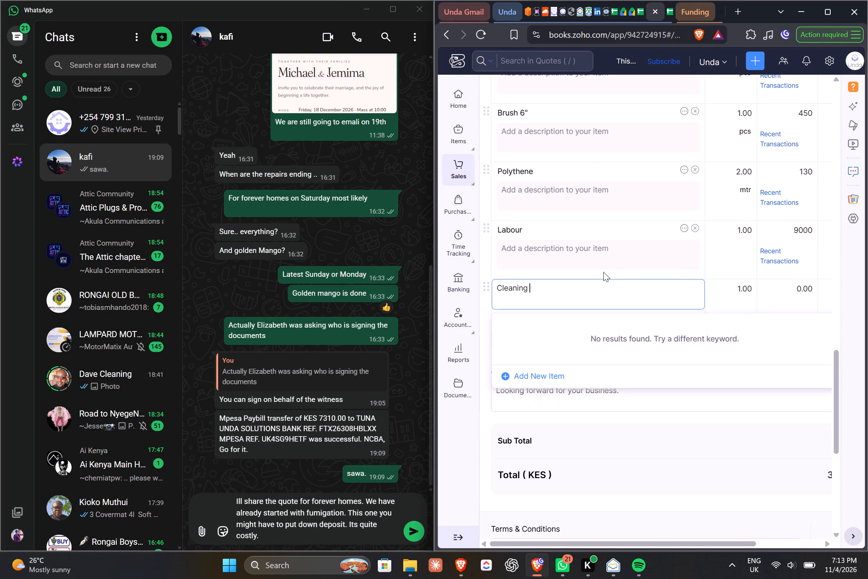
pyautogui.press('BackSpace')
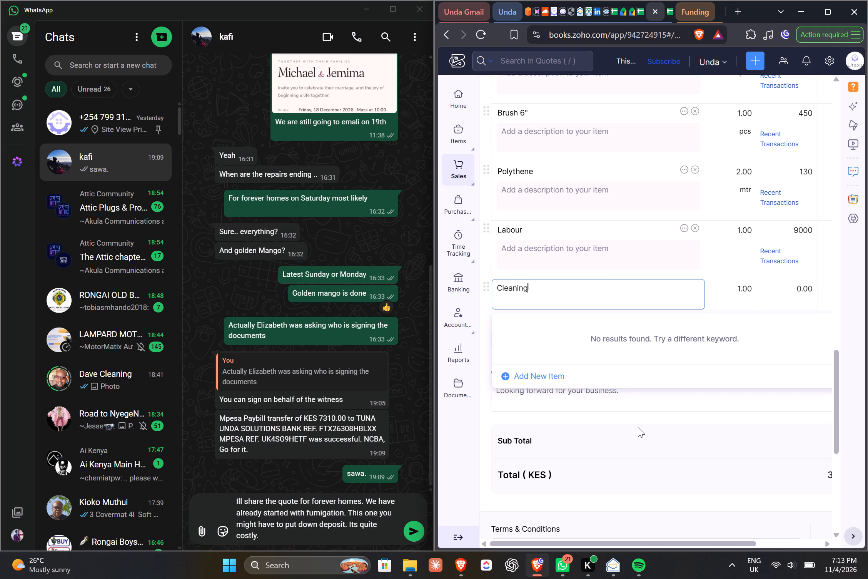
pyautogui.click(676, 422)
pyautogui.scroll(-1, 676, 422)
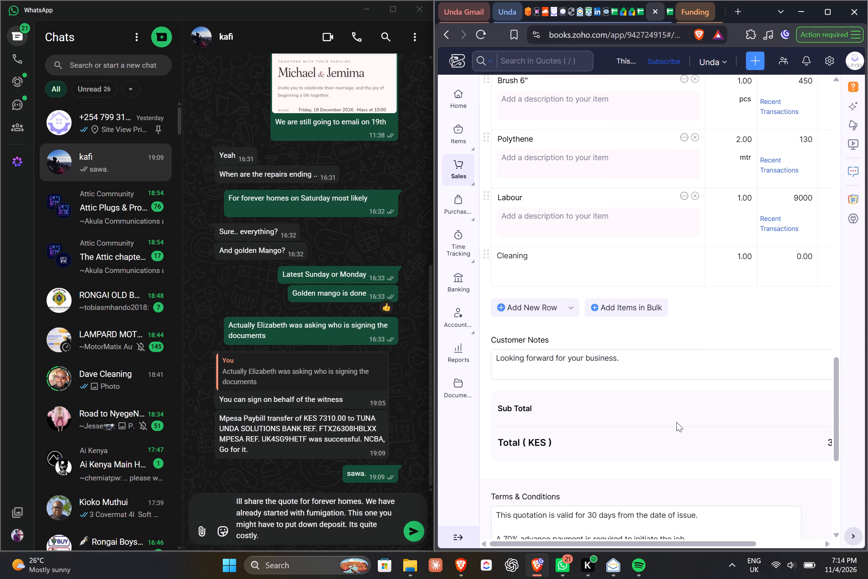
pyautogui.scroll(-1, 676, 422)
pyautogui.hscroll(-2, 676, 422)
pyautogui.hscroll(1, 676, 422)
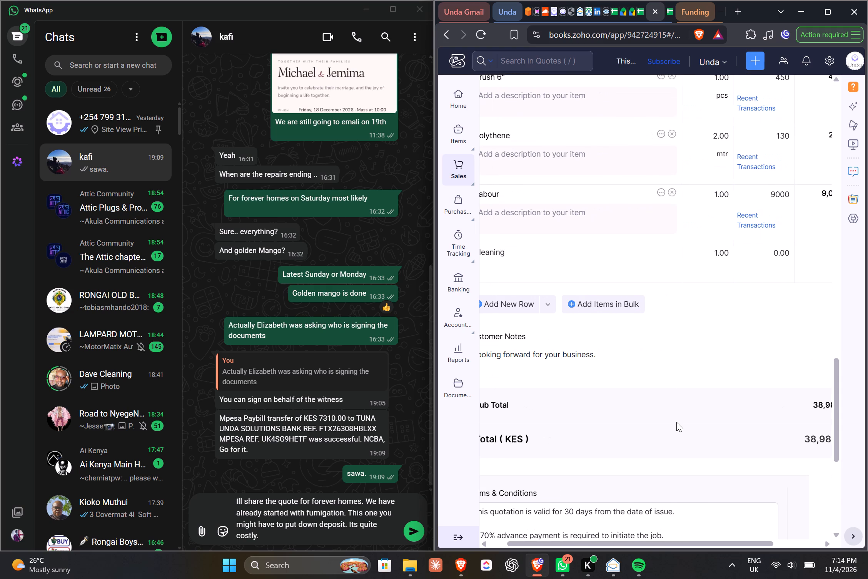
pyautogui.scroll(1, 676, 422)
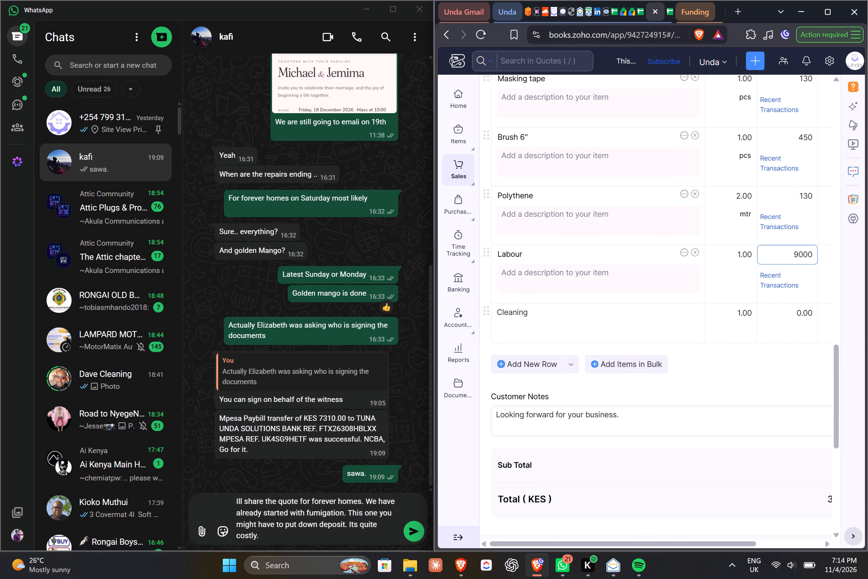
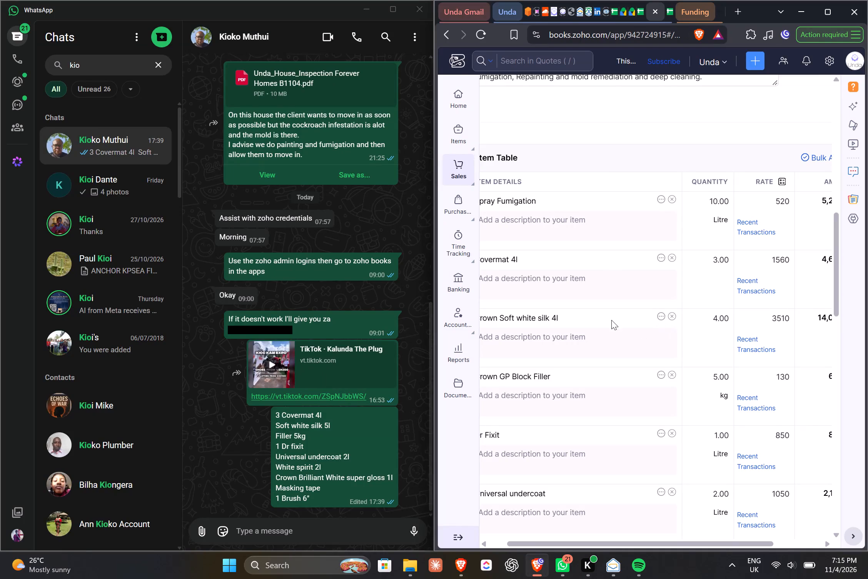
# Edit the Crown Soft white silk 4l item from the quote's item table, shortening its name to Crown Soft white silk.
pyautogui.click(572, 325)
pyautogui.click(551, 316)
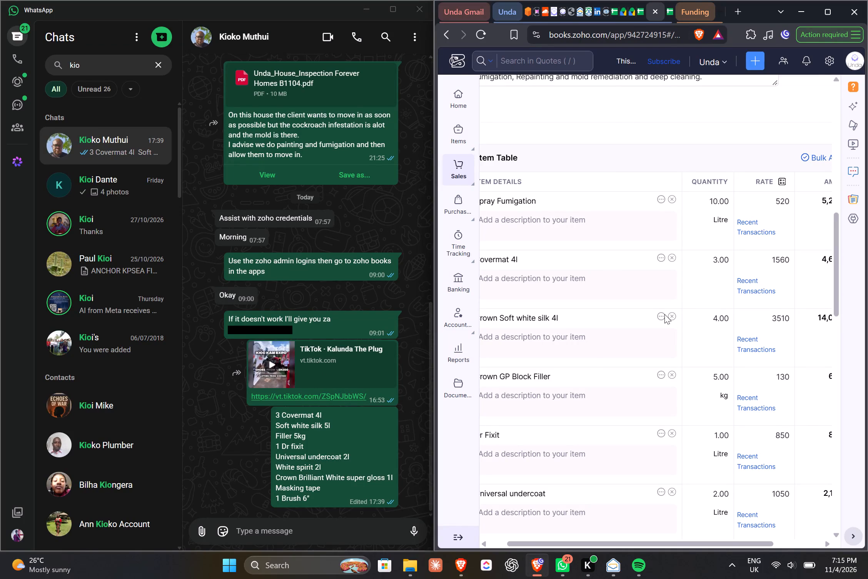
pyautogui.click(664, 314)
pyautogui.click(645, 337)
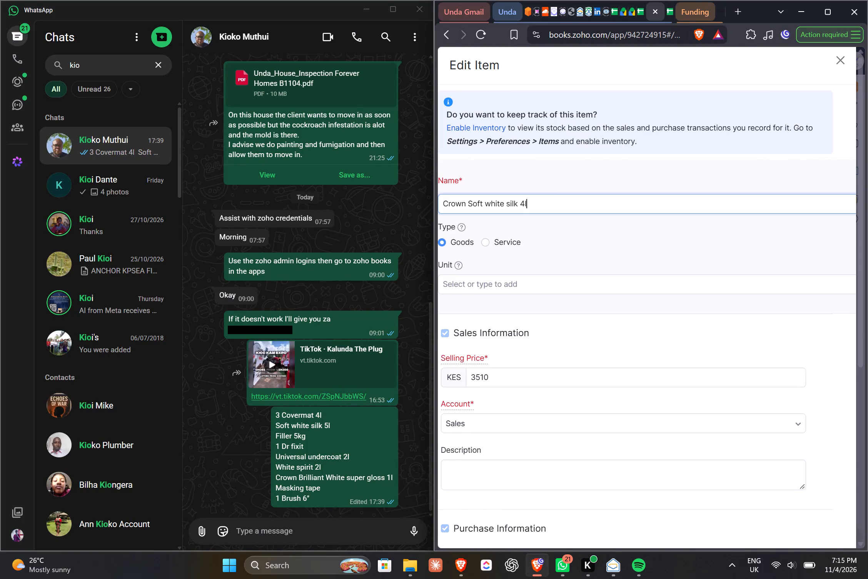
pyautogui.press('BackSpace')
pyautogui.press('BackSpace')
pyautogui.press('BackSpace')
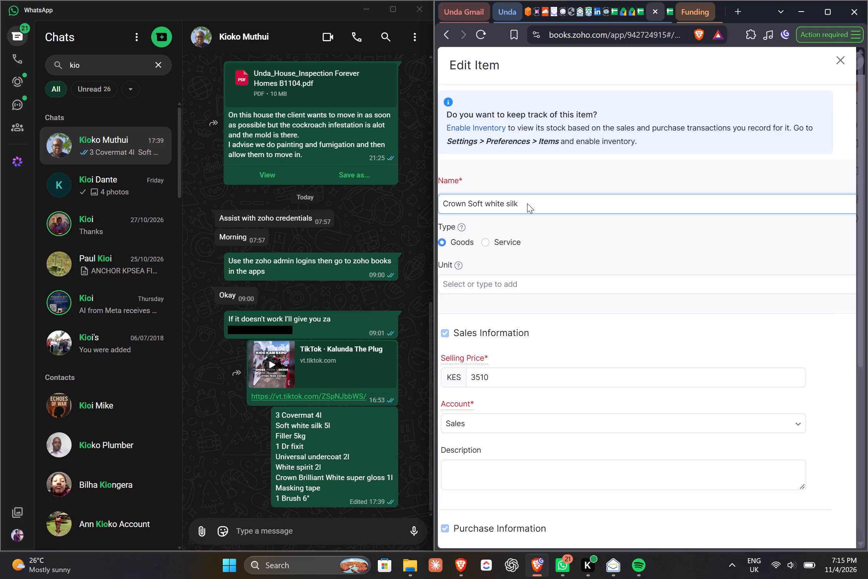
# Set the unit of the Crown Soft white silk item to Litre, then save it and update its quote line.
pyautogui.click(499, 286)
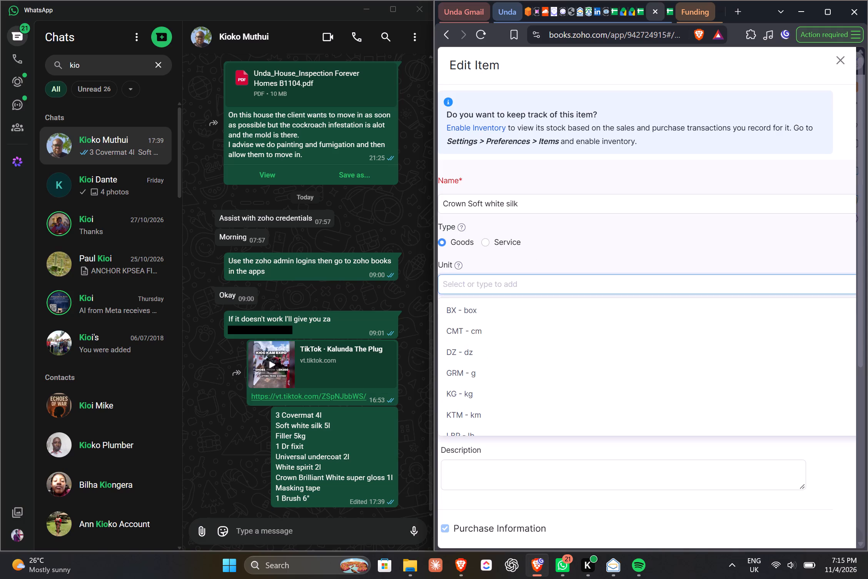
pyautogui.write('Liter')
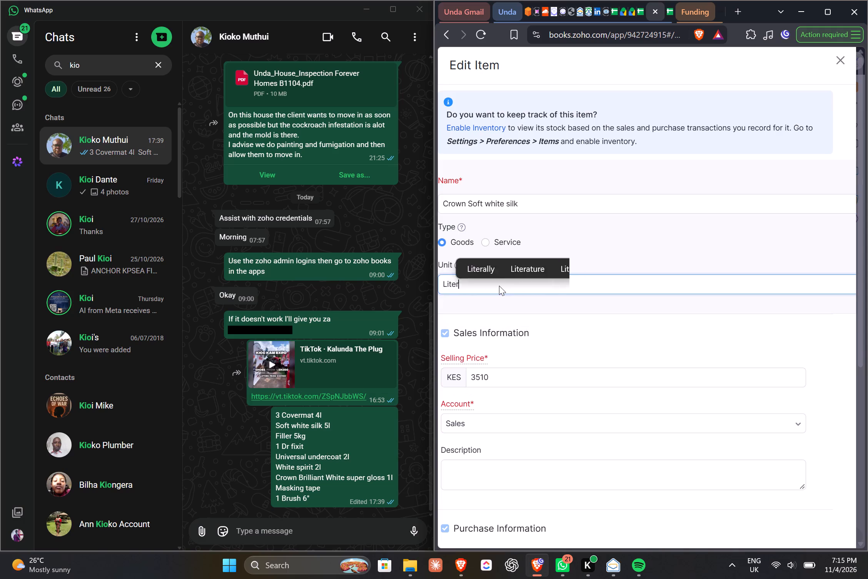
pyautogui.press('Return')
pyautogui.press('BackSpace')
pyautogui.press('BackSpace')
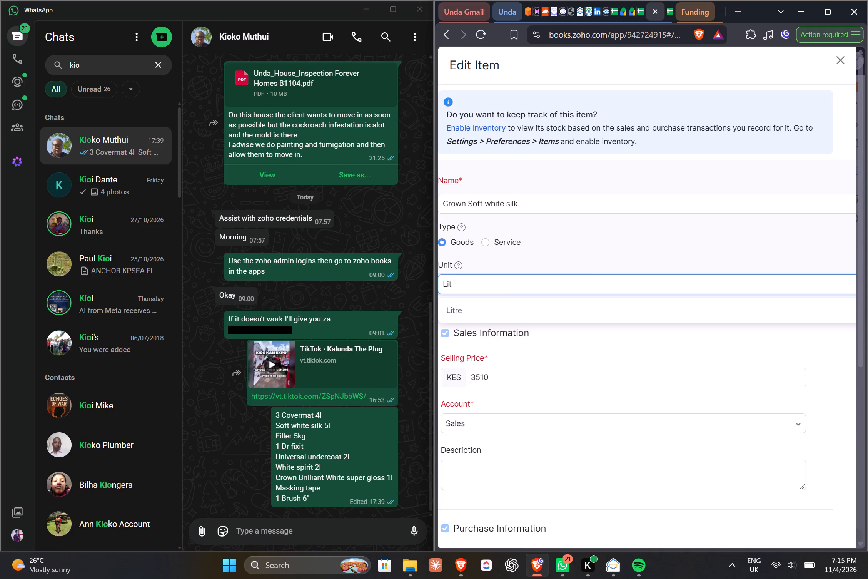
pyautogui.press('r')
pyautogui.click(482, 317)
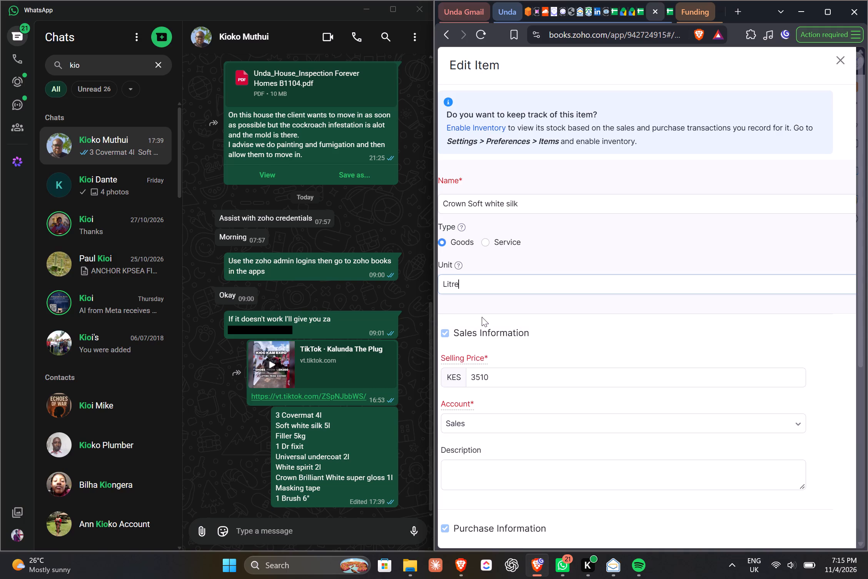
pyautogui.scroll(-6, 489, 549)
pyautogui.scroll(-1, 539, 453)
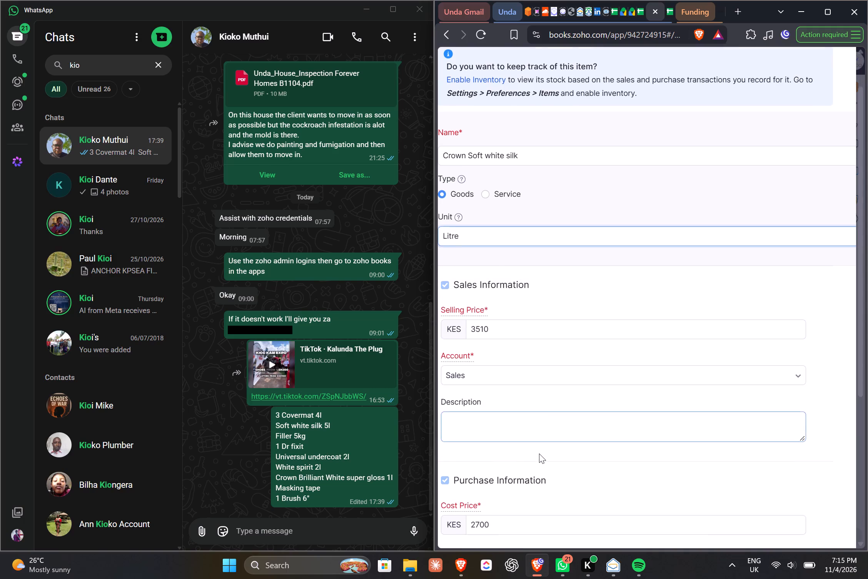
pyautogui.scroll(-4, 539, 453)
pyautogui.click(493, 534)
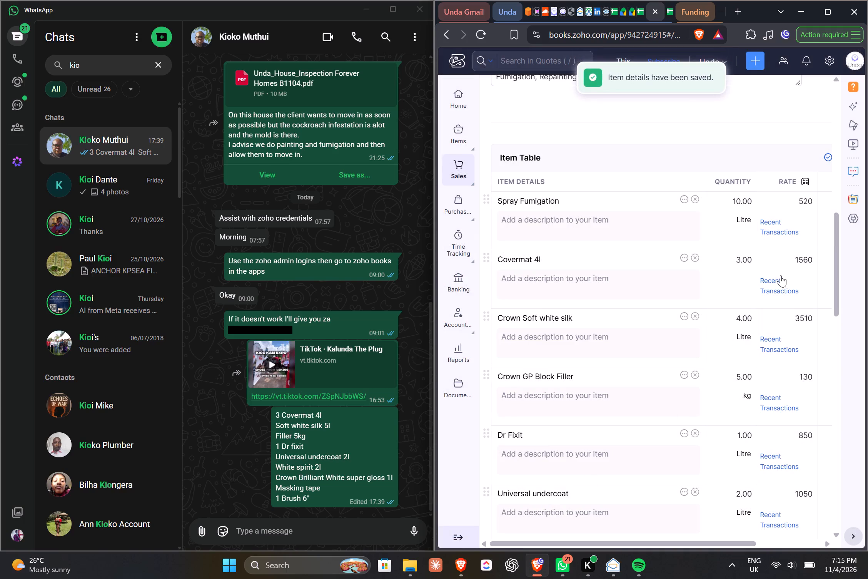
# Set the Crown Soft white silk quantity to 5 in the quote's item table.
pyautogui.click(746, 317)
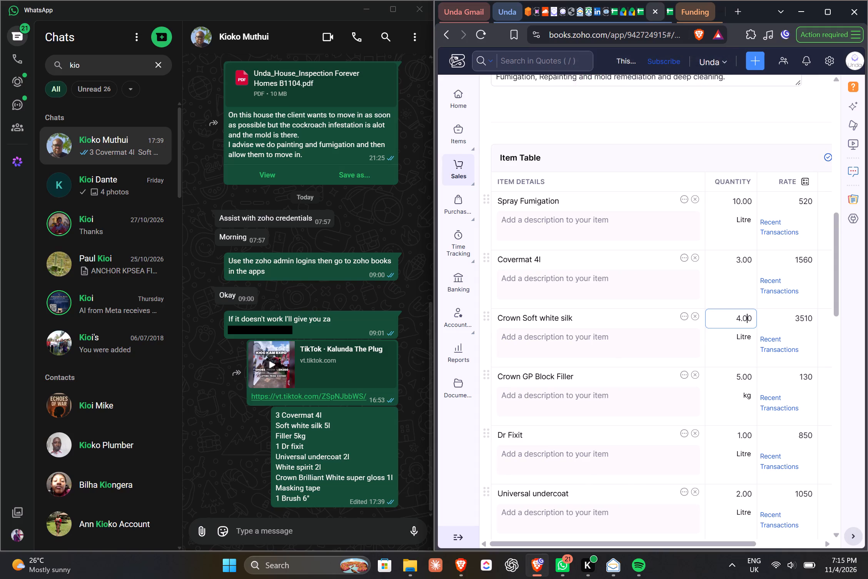
pyautogui.press('Left')
pyautogui.press('Left')
pyautogui.press('BackSpace')
pyautogui.press('5')
pyautogui.click(622, 378)
# Review the quantities, rates and amounts of the materials in the quote's item table.
pyautogui.scroll(-1, 622, 378)
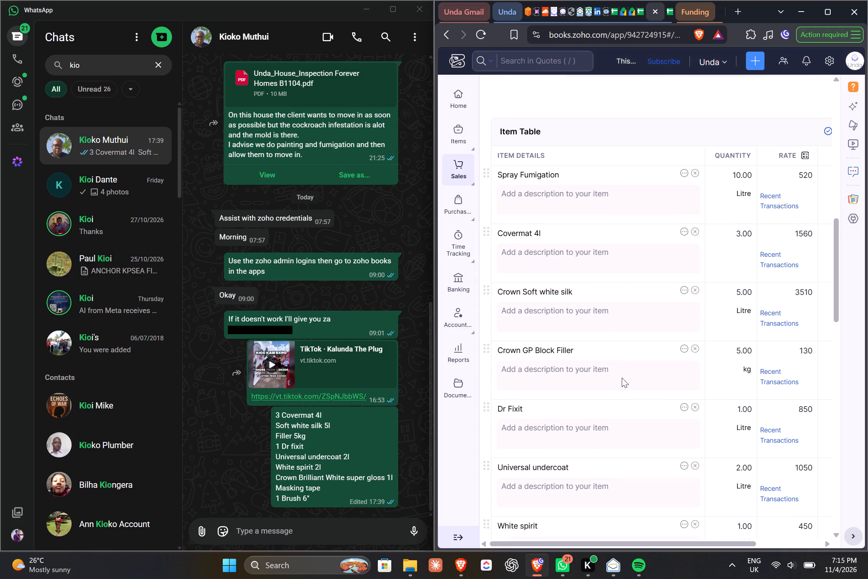
pyautogui.scroll(-1, 622, 378)
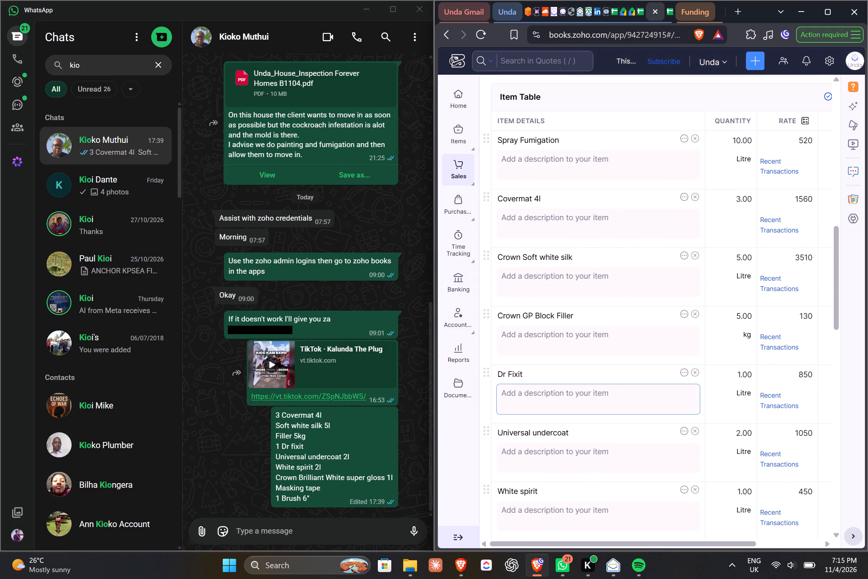
pyautogui.scroll(-1, 603, 384)
pyautogui.scroll(1, 751, 267)
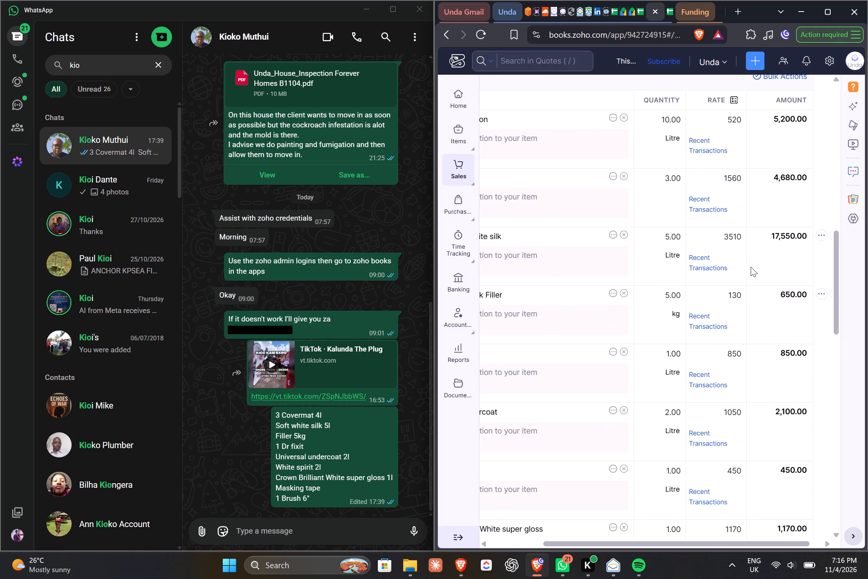
pyautogui.scroll(2, 751, 267)
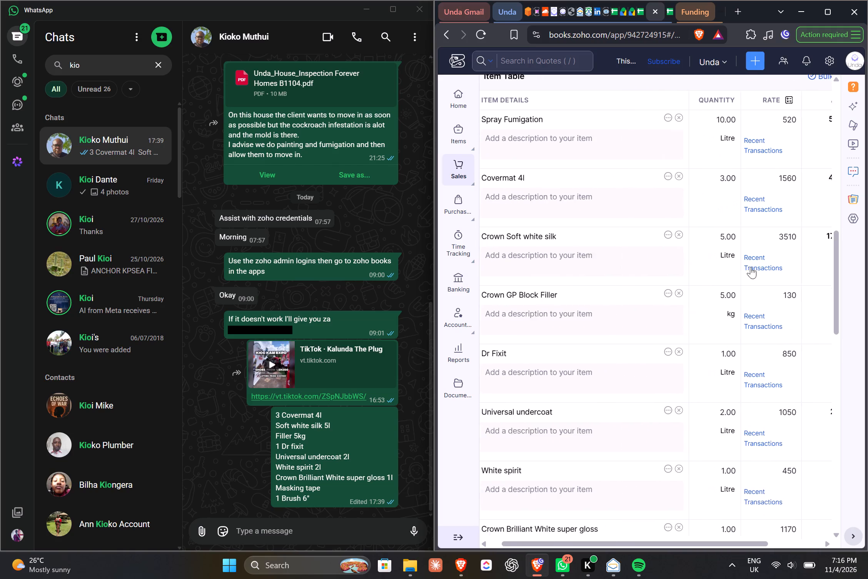
pyautogui.scroll(1, 751, 267)
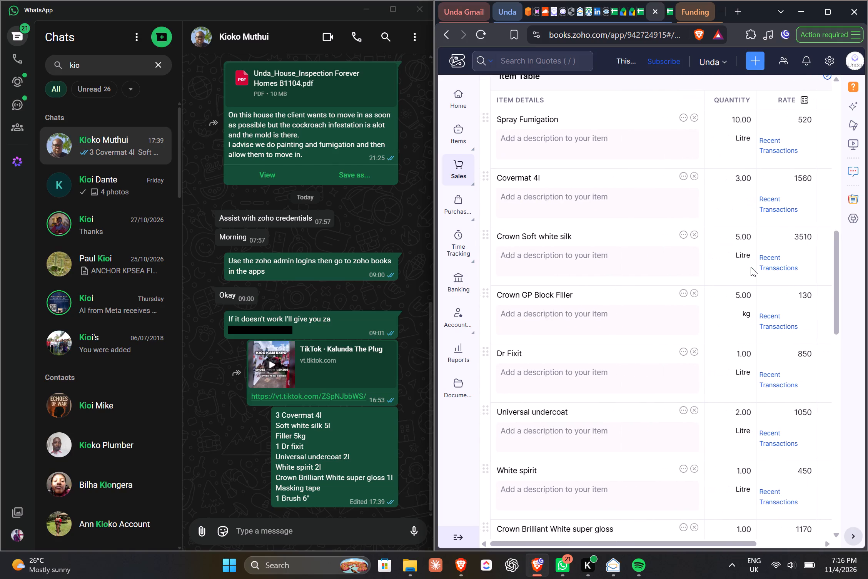
# Check the Order 958 A receipt in Google Drive and the Quoting Calculator spreadsheet for material prices, then return to the quote.
pyautogui.click(639, 7)
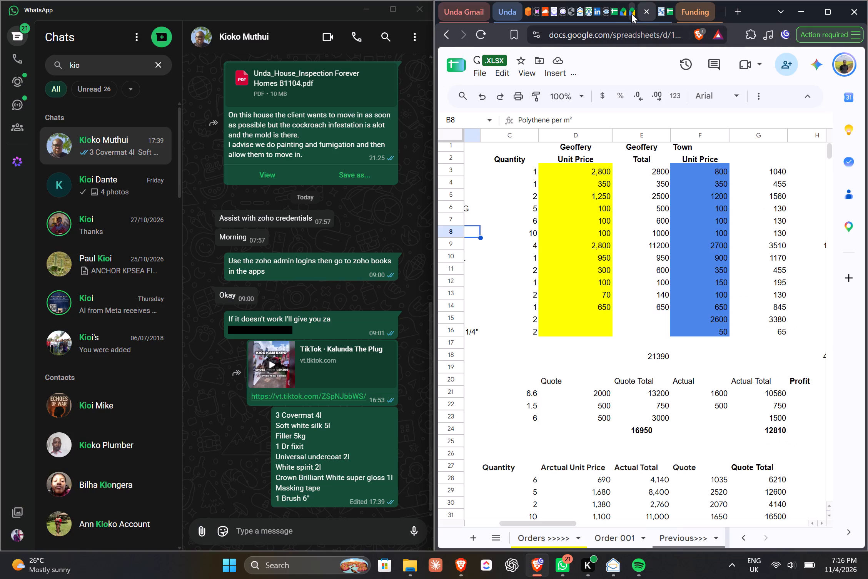
pyautogui.click(630, 13)
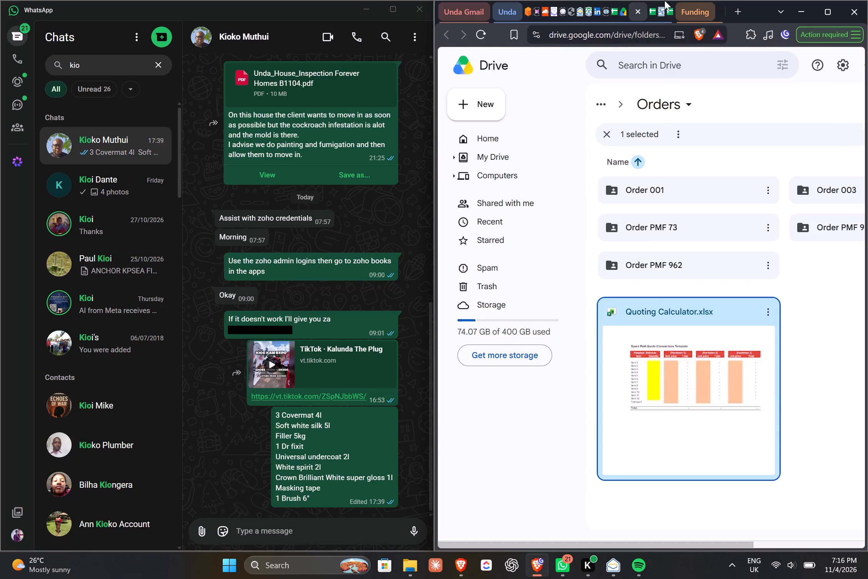
pyautogui.click(623, 13)
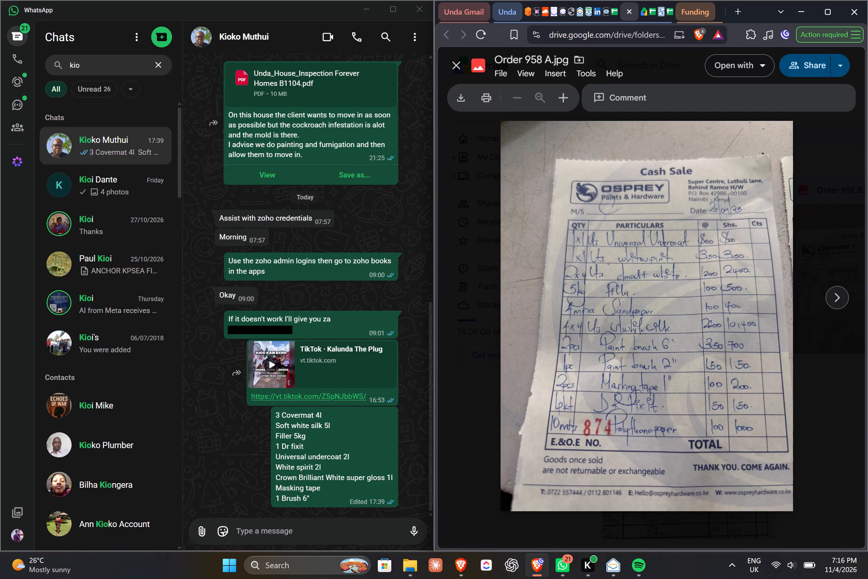
pyautogui.click(645, 14)
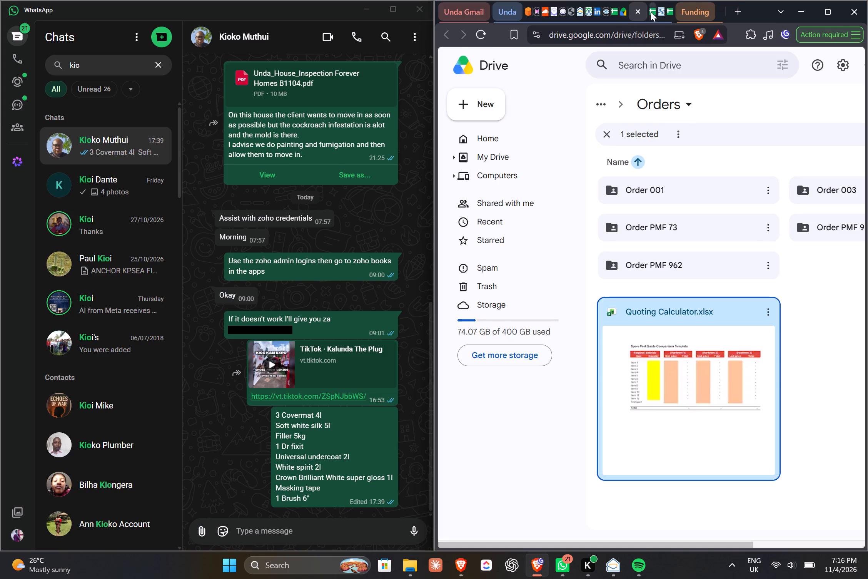
pyautogui.click(652, 12)
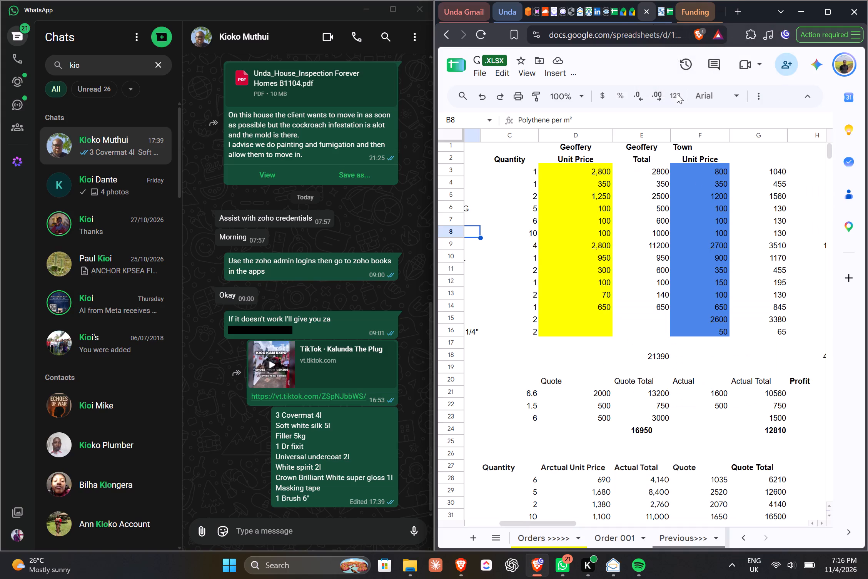
pyautogui.click(633, 8)
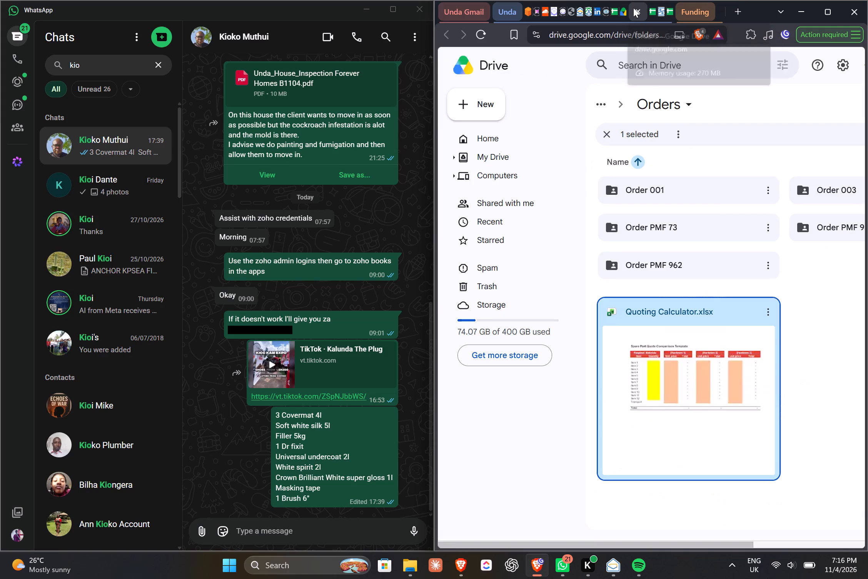
pyautogui.click(653, 9)
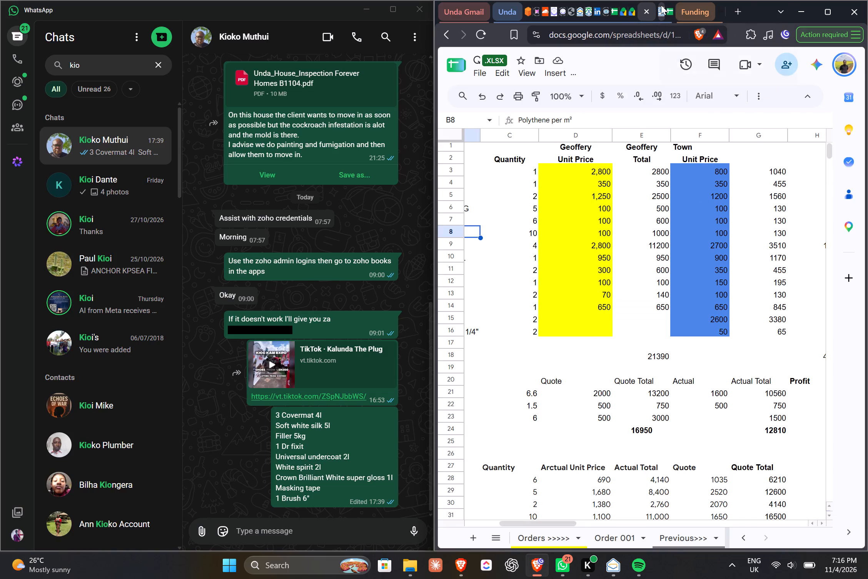
pyautogui.click(661, 5)
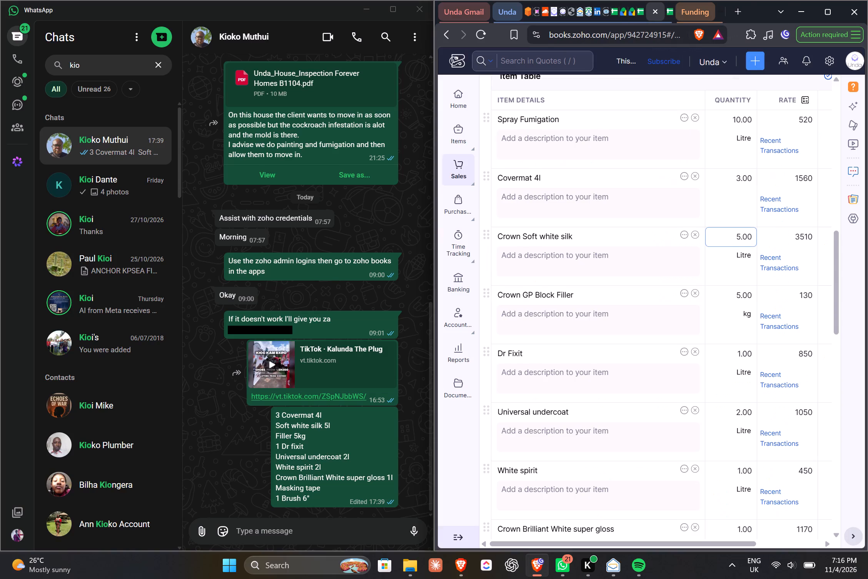
# Open the Crown Soft white silk item for editing and set its cost price to KES 2600.
pyautogui.scroll(-1, 727, 243)
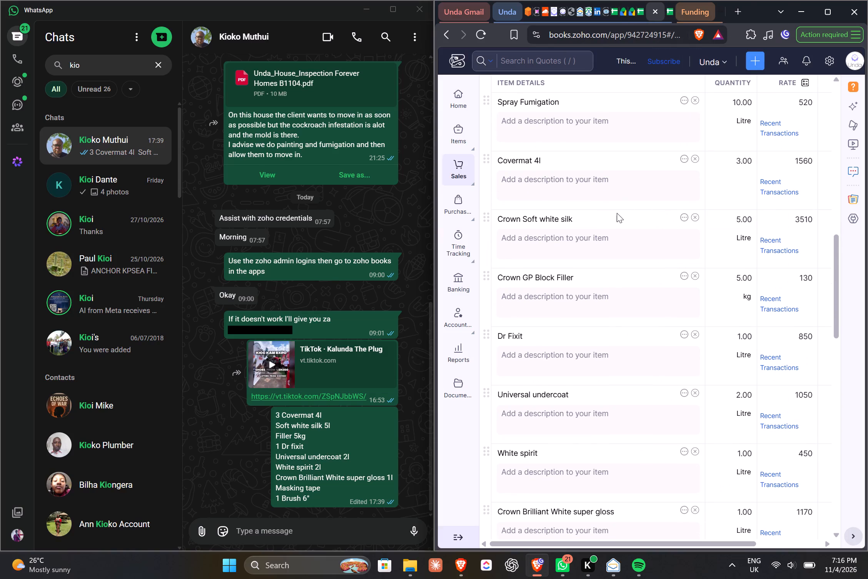
pyautogui.click(683, 218)
pyautogui.click(658, 235)
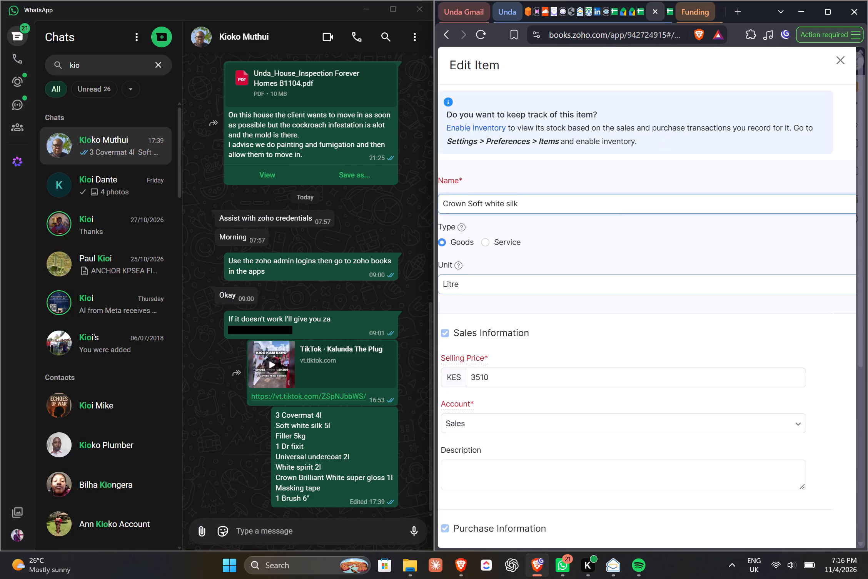
pyautogui.scroll(-2, 603, 280)
pyautogui.click(481, 470)
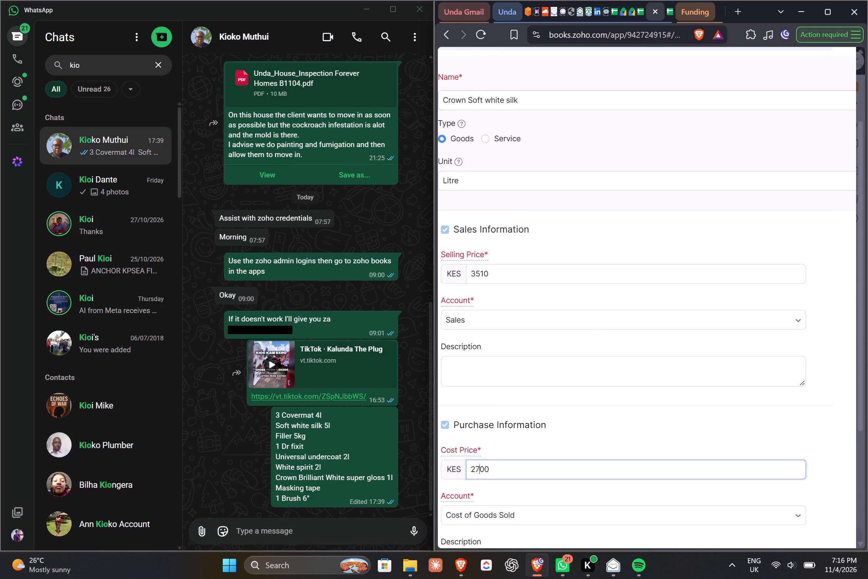
pyautogui.press('BackSpace')
pyautogui.press('6')
# Set the item's selling price to KES 3400 and save, updating the quote line but not the active recurring invoices.
pyautogui.click(478, 274)
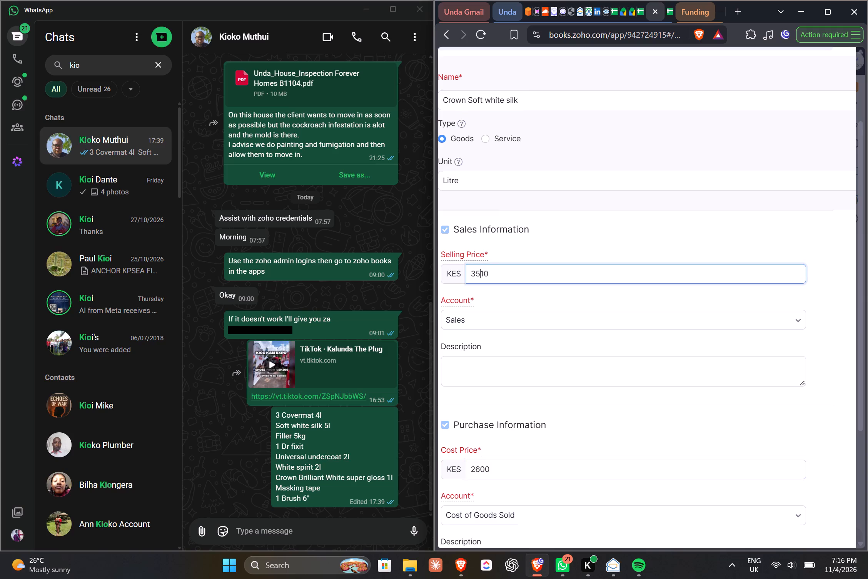
pyautogui.press('BackSpace')
pyautogui.press('Delete')
pyautogui.press('4')
pyautogui.press('0')
pyautogui.scroll(-4, 491, 395)
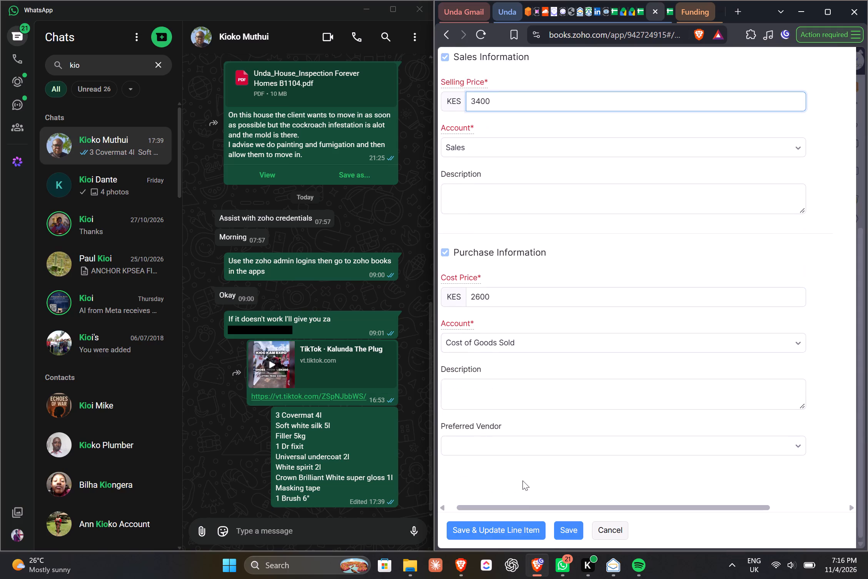
pyautogui.click(499, 530)
pyautogui.scroll(1, 581, 322)
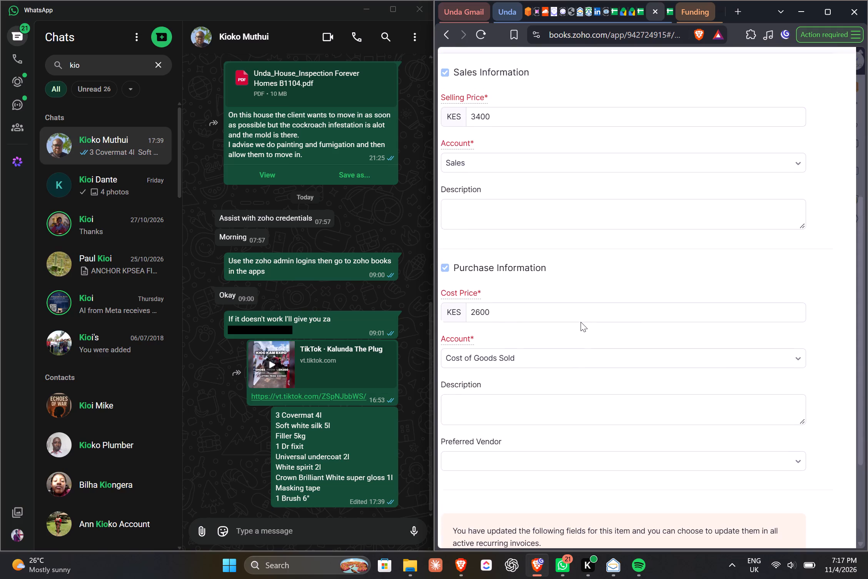
pyautogui.scroll(1, 581, 322)
pyautogui.scroll(-1, 581, 322)
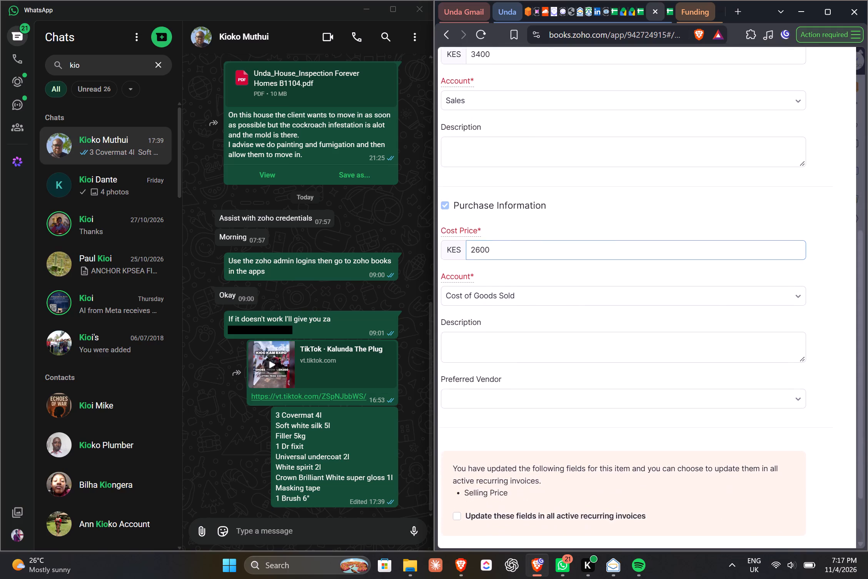
pyautogui.scroll(-2, 581, 322)
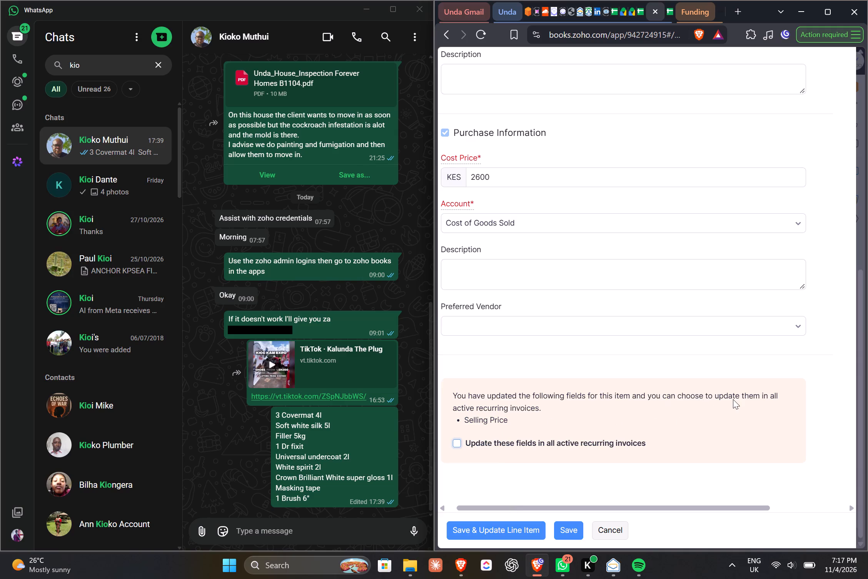
pyautogui.click(515, 532)
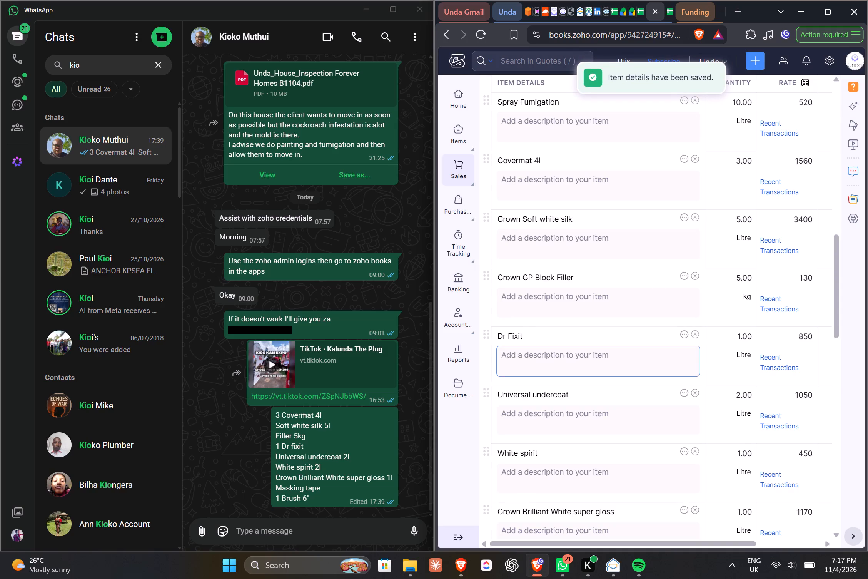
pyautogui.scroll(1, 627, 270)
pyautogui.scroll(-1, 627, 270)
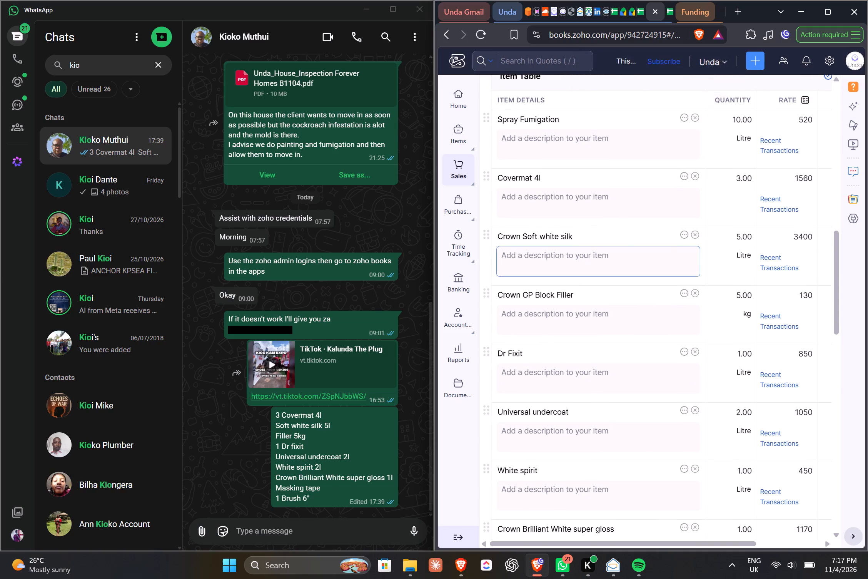
# Check the quote's item rates and amounts, then switch to the Google Sheets price spreadsheet to compare material unit prices.
pyautogui.scroll(-2, 627, 270)
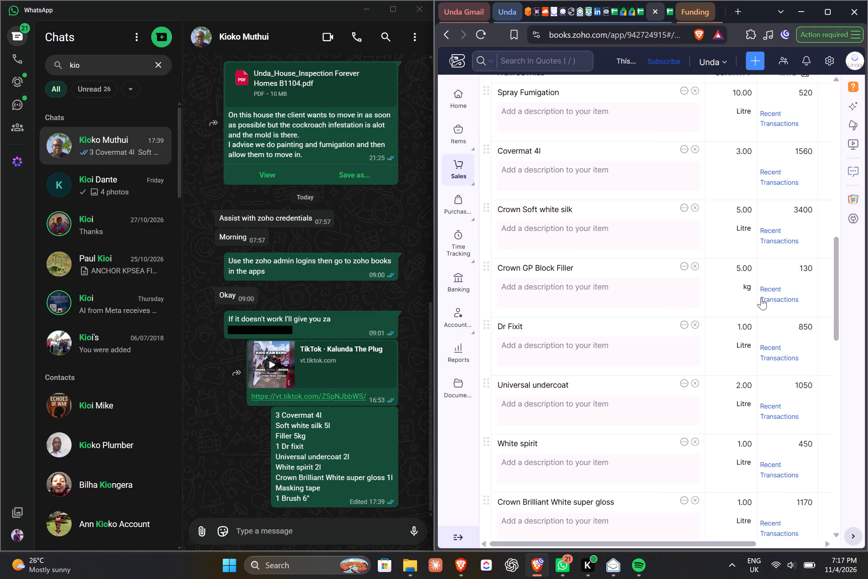
pyautogui.hscroll(-1, 761, 298)
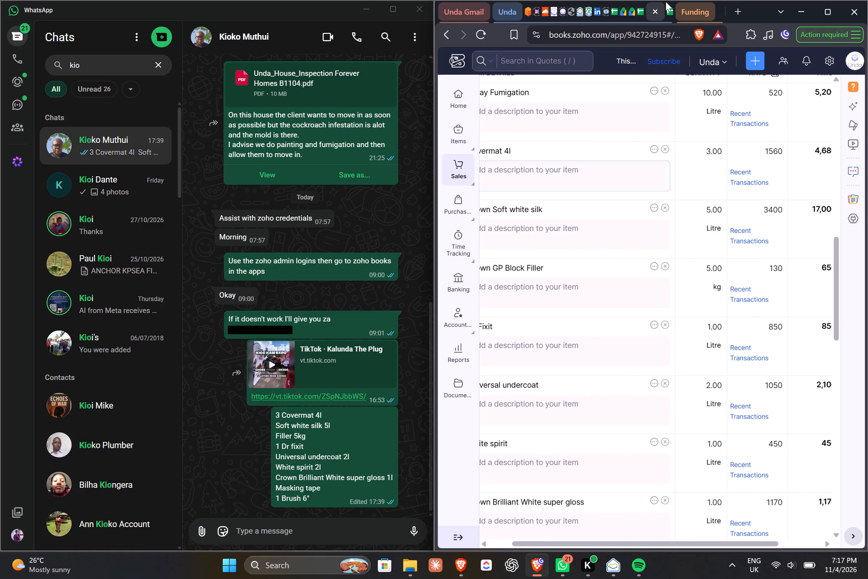
pyautogui.click(638, 8)
pyautogui.hscroll(2, 638, 236)
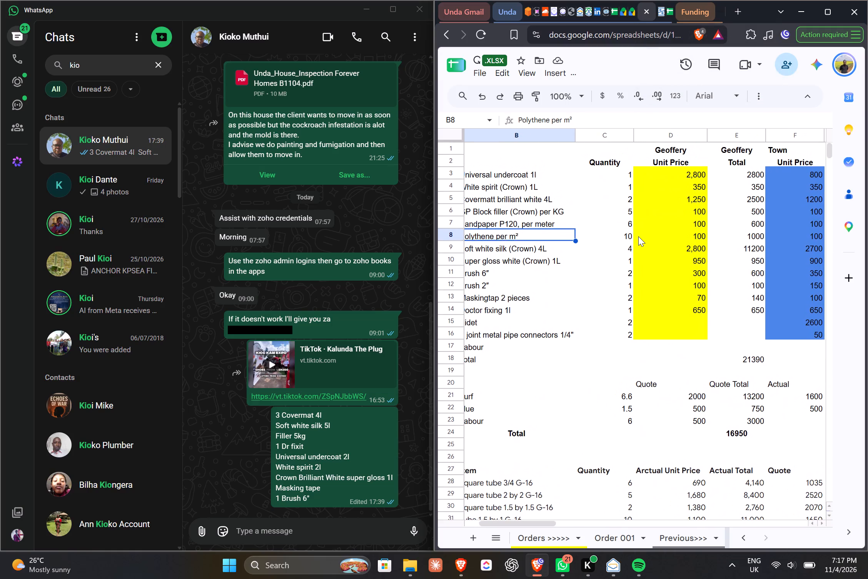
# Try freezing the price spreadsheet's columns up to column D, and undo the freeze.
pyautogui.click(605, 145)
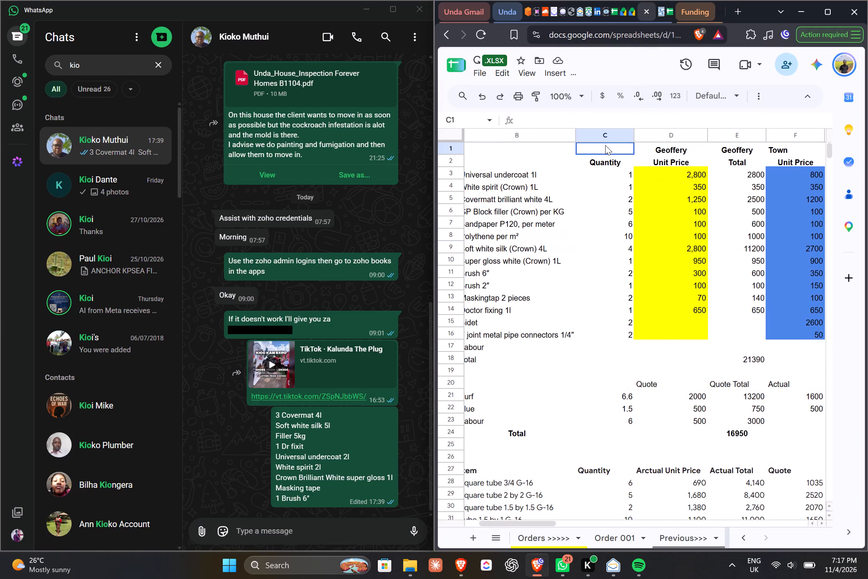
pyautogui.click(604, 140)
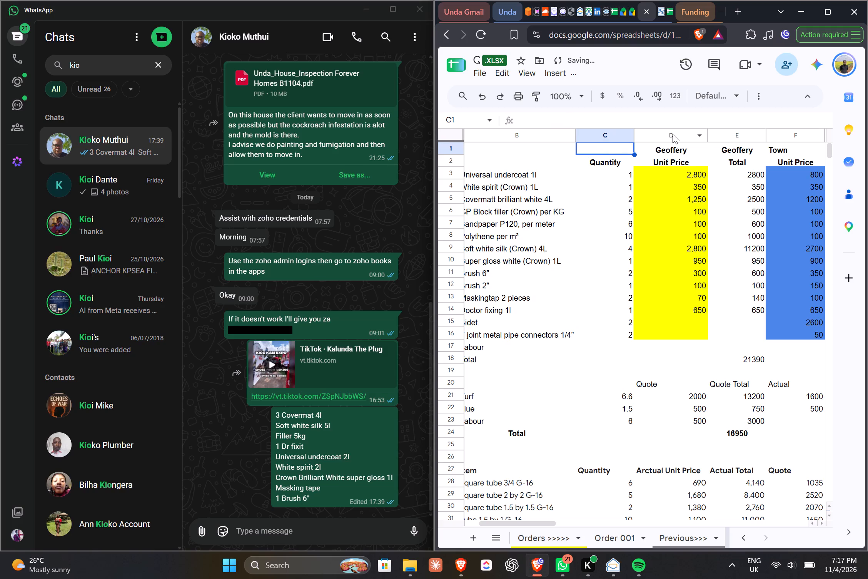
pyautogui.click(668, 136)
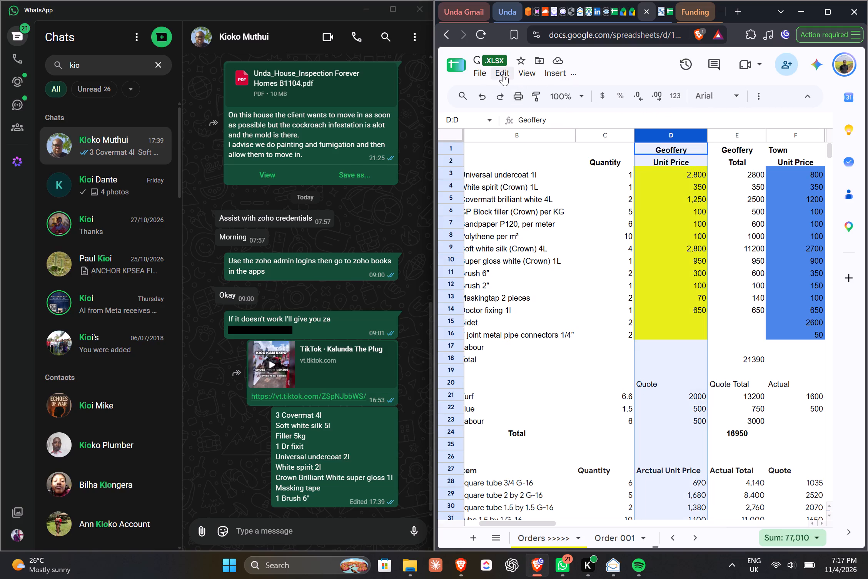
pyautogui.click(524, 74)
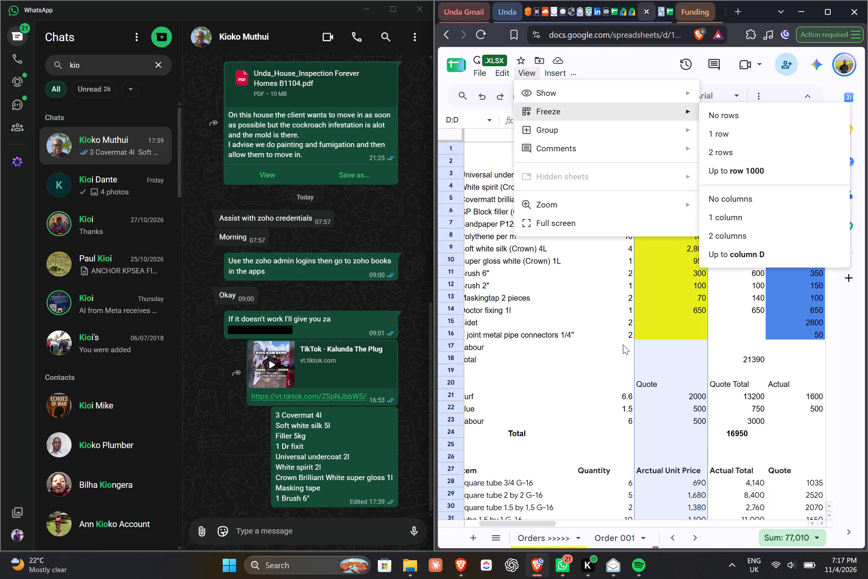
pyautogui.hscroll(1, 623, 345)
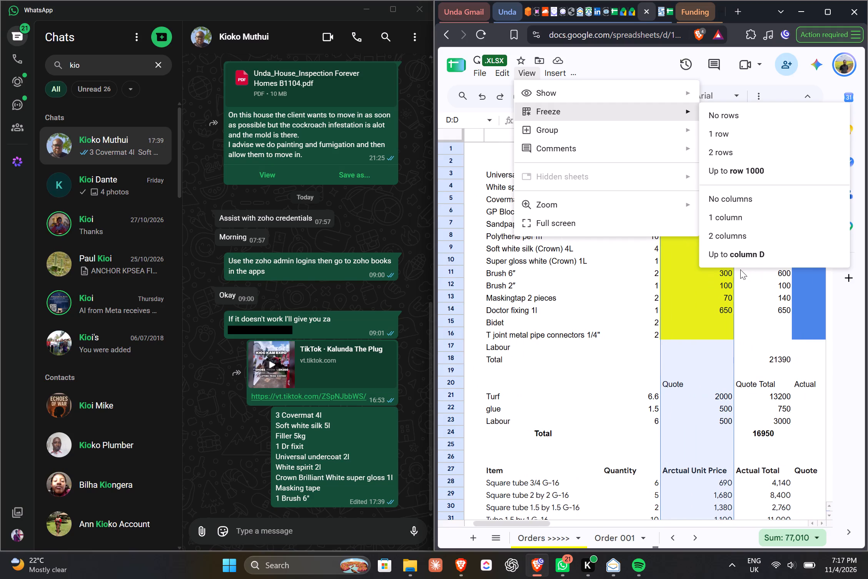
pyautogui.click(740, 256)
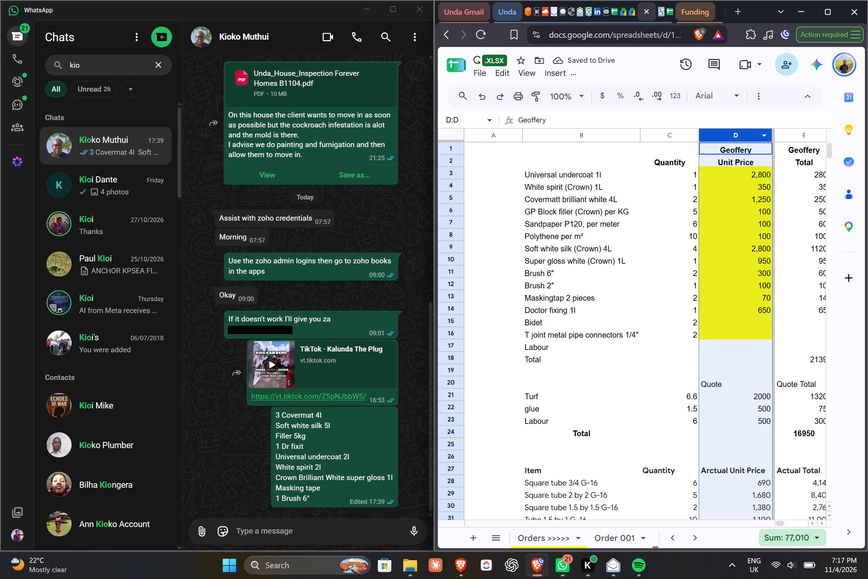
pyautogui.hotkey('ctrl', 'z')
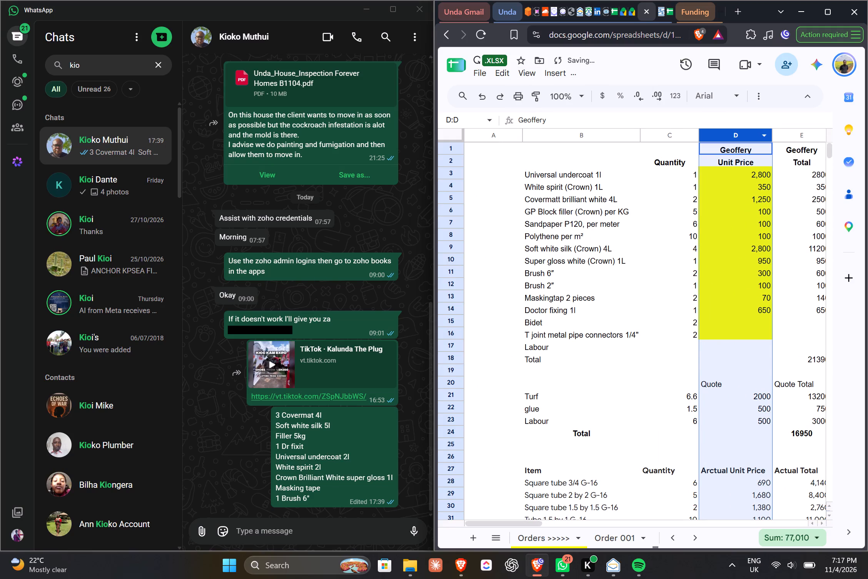
# Freeze the price spreadsheet's columns up to column C, the Quantity column.
pyautogui.click(673, 132)
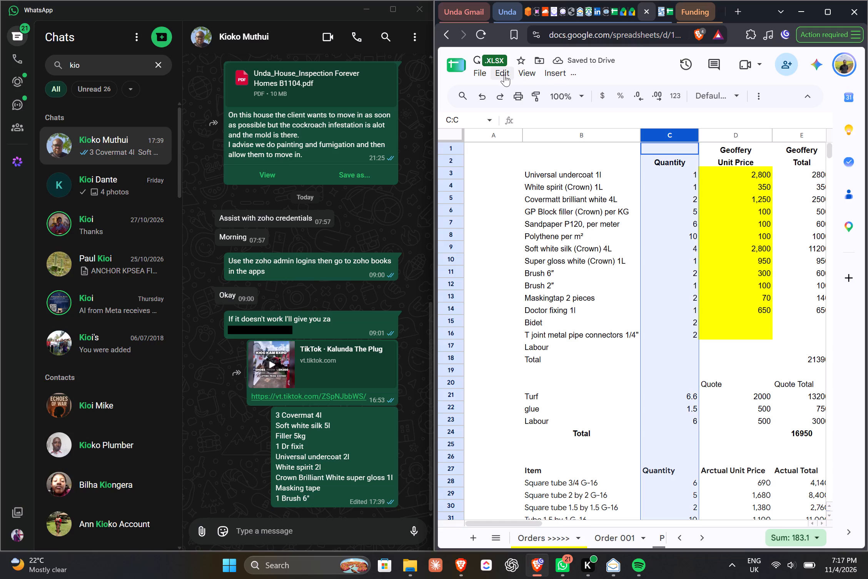
pyautogui.click(532, 74)
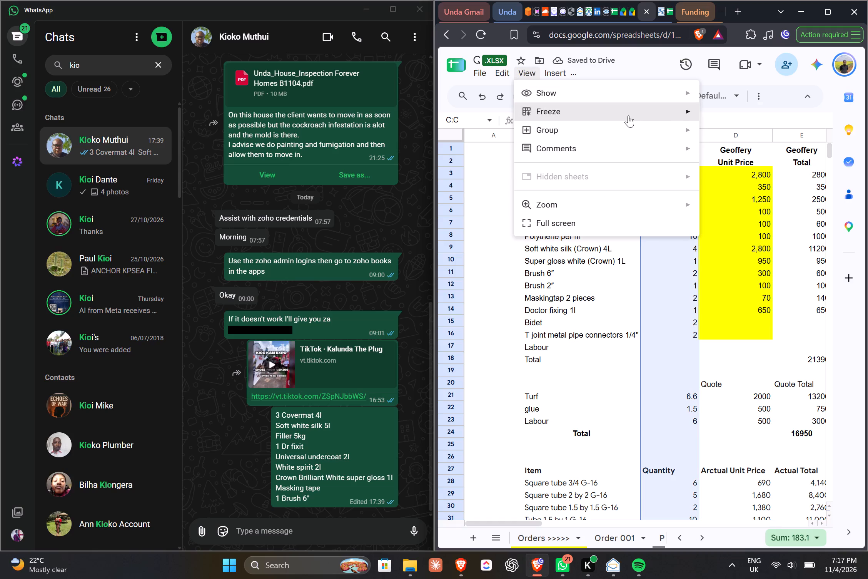
pyautogui.click(733, 247)
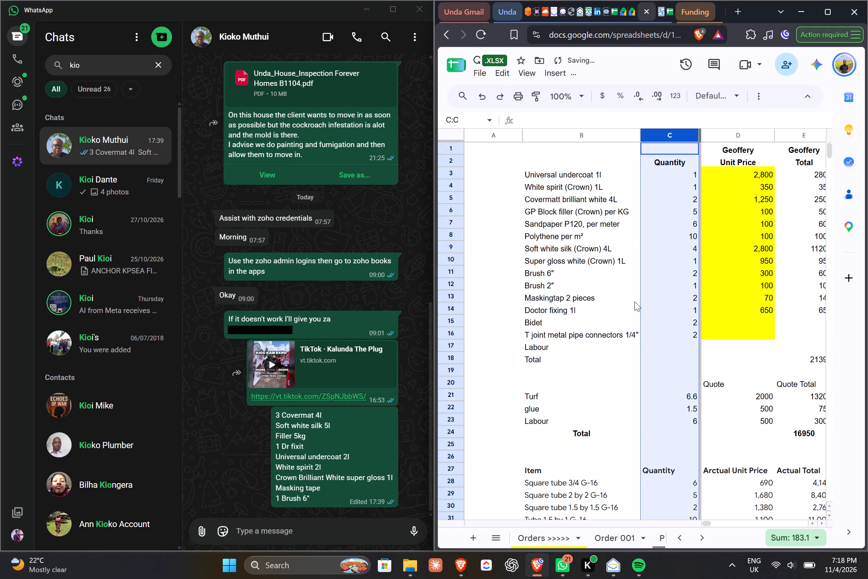
# Examine the Geoffery and Town unit price columns alongside the frozen material names in the spreadsheet.
pyautogui.click(755, 361)
pyautogui.hscroll(-3, 755, 361)
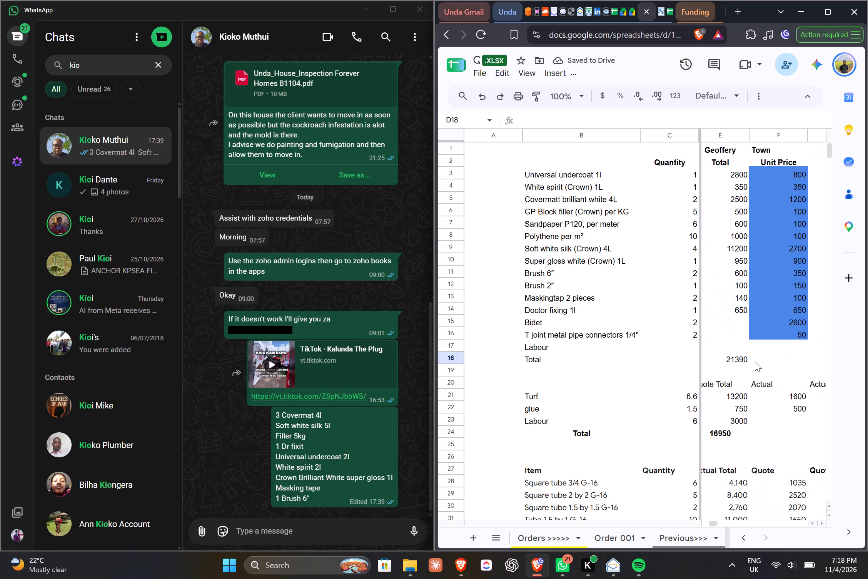
pyautogui.hscroll(1, 755, 361)
pyautogui.hscroll(-1, 755, 361)
pyautogui.scroll(1, 577, 394)
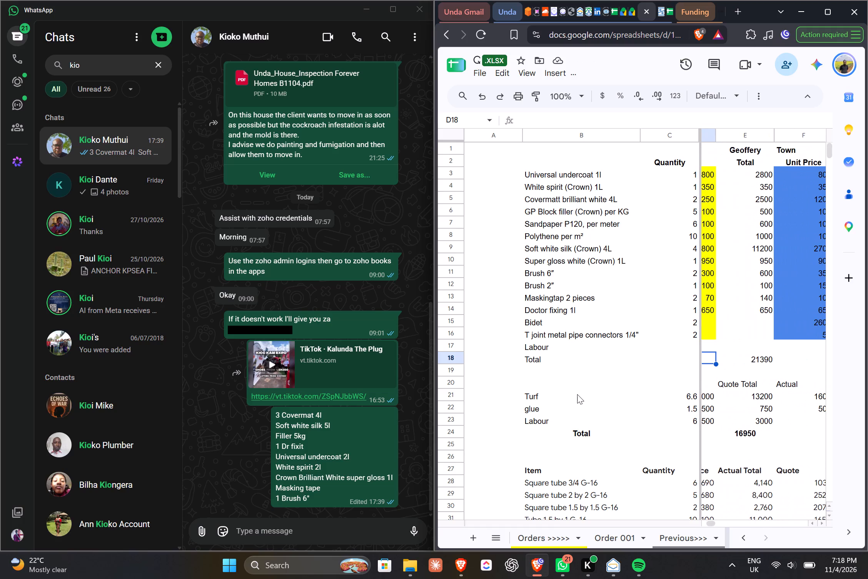
pyautogui.scroll(1, 577, 394)
pyautogui.hscroll(1, 577, 394)
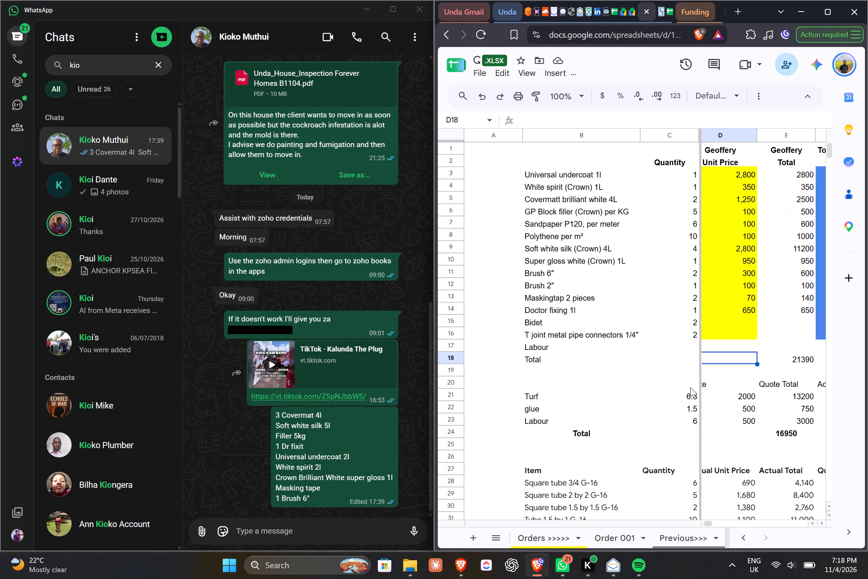
pyautogui.hscroll(-1, 788, 356)
pyautogui.hscroll(-1, 590, 309)
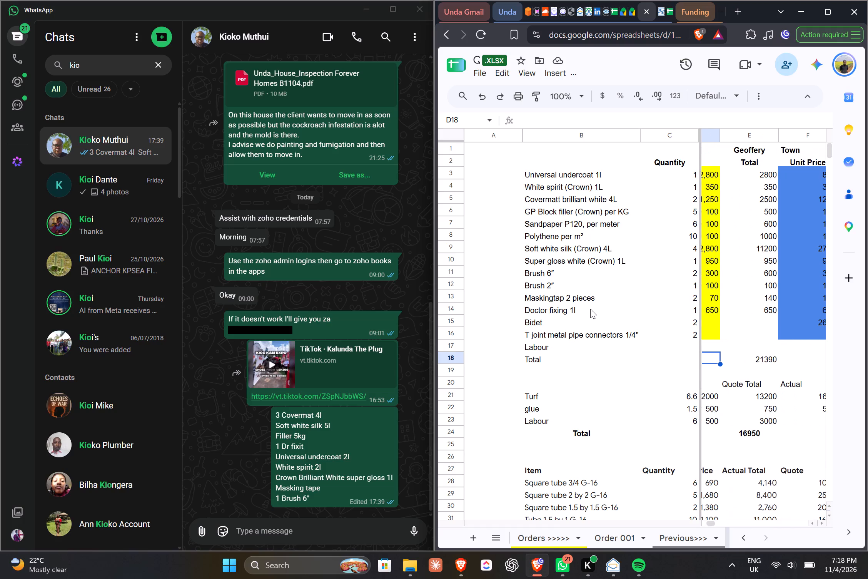
# Narrow the empty column A so more of the price columns fit beside the material names.
pyautogui.click(495, 132)
pyautogui.moveTo(525, 132); pyautogui.dragTo(482, 134)
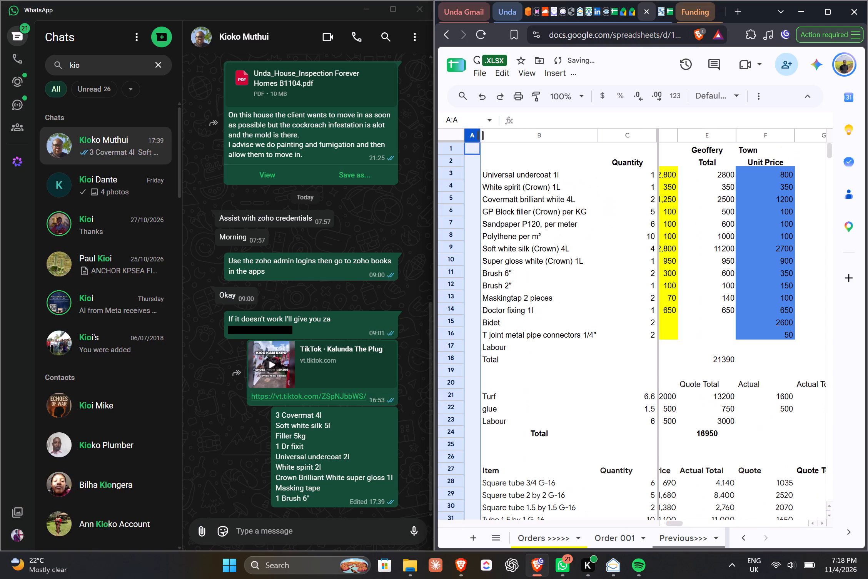
# Compare the quote's material rates with the Town unit prices and marked-up prices in the spreadsheet.
pyautogui.hscroll(-1, 753, 292)
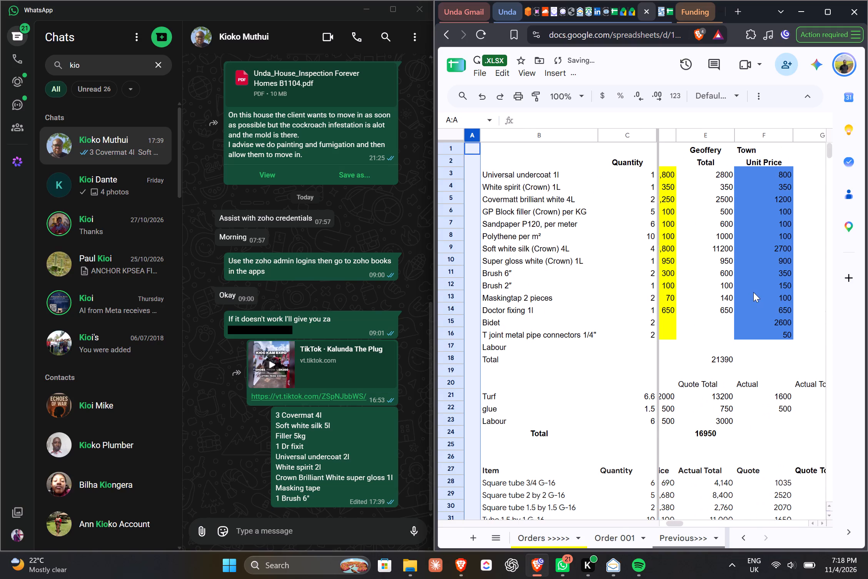
pyautogui.hscroll(-1, 753, 292)
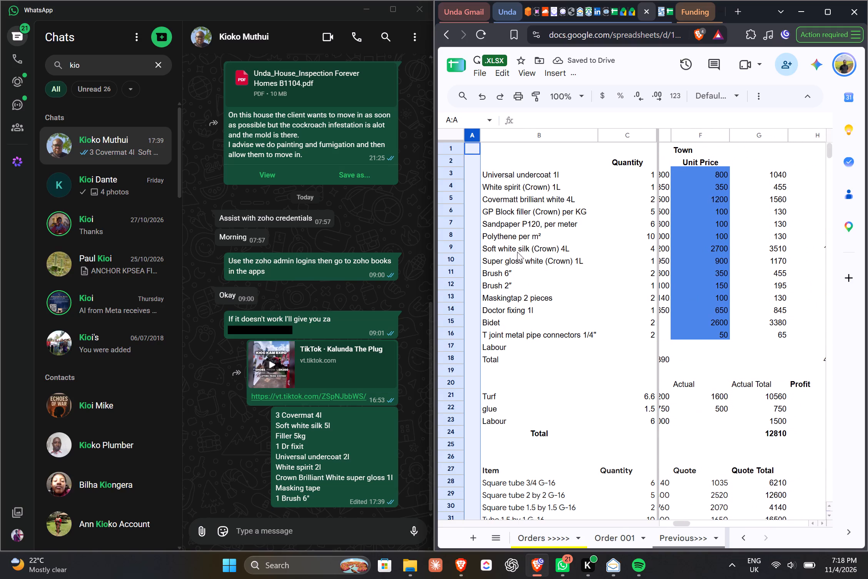
pyautogui.click(515, 211)
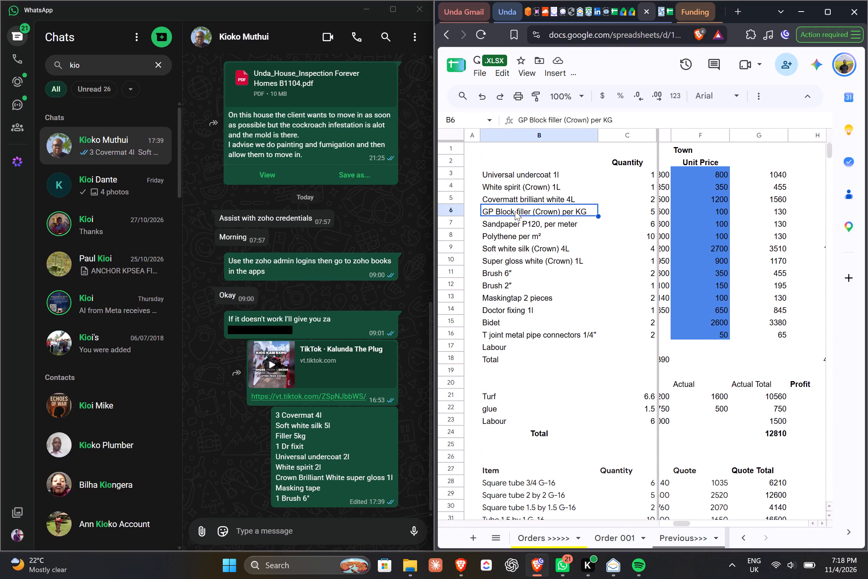
pyautogui.click(659, 8)
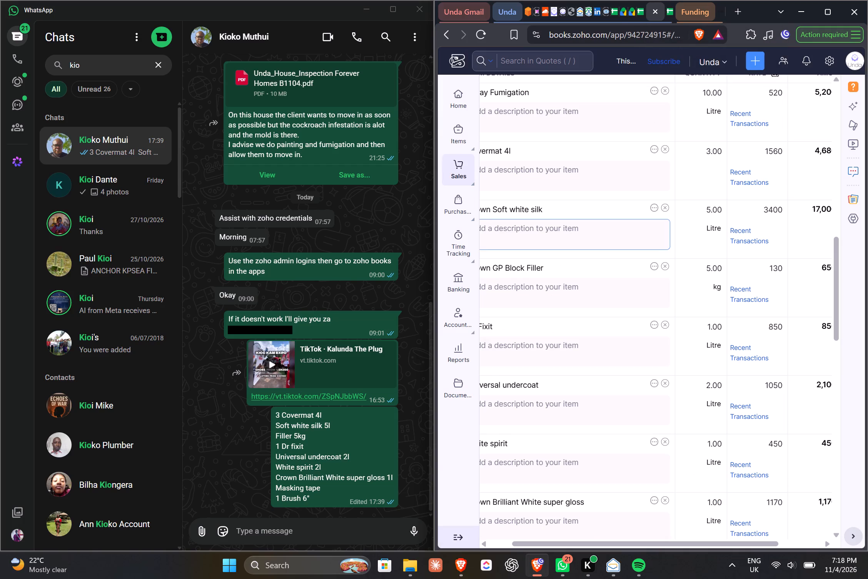
pyautogui.hscroll(2, 668, 241)
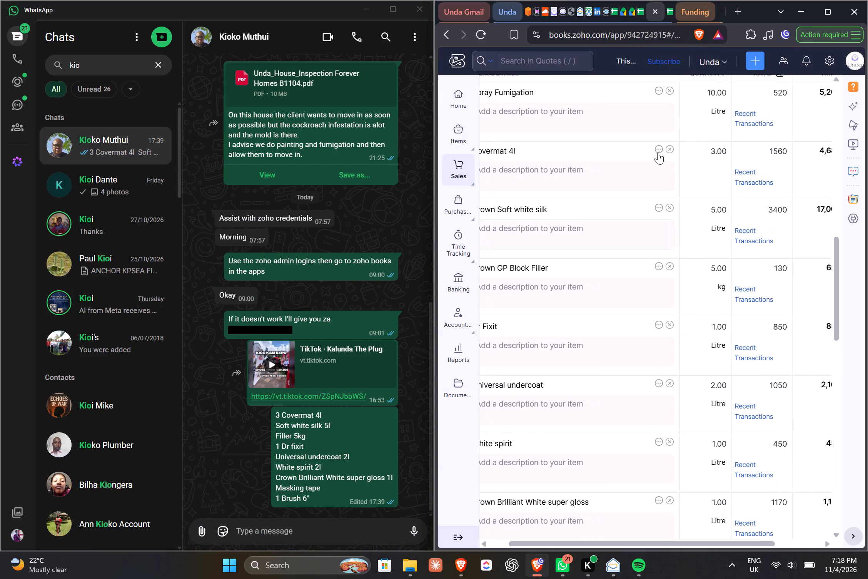
pyautogui.click(639, 16)
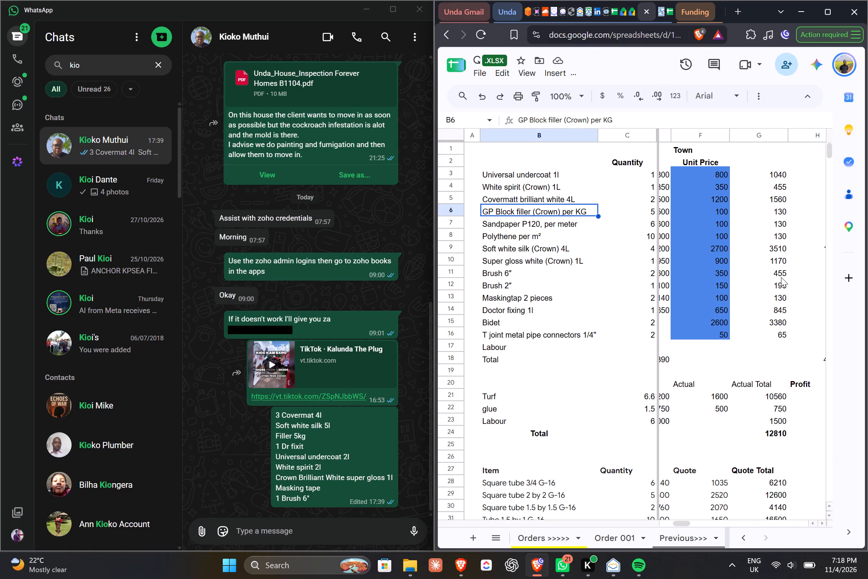
pyautogui.hscroll(-1, 781, 277)
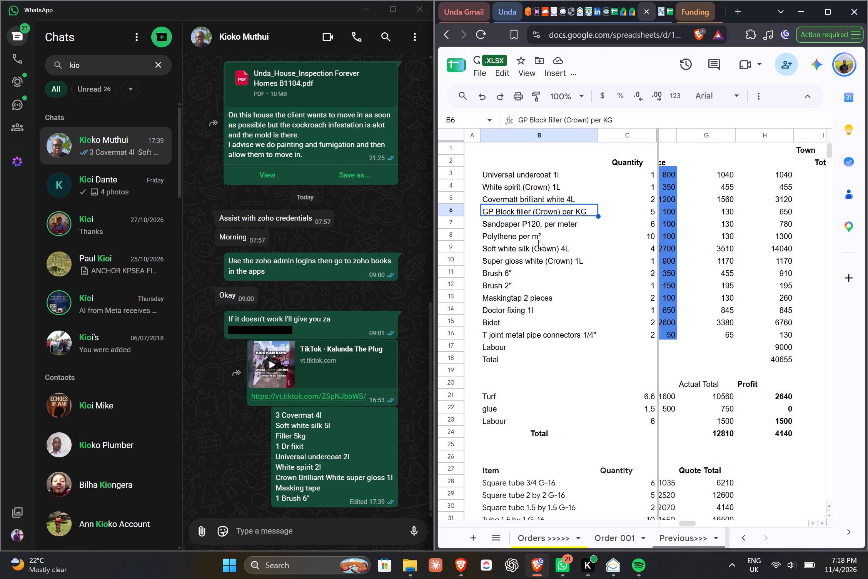
pyautogui.click(661, 13)
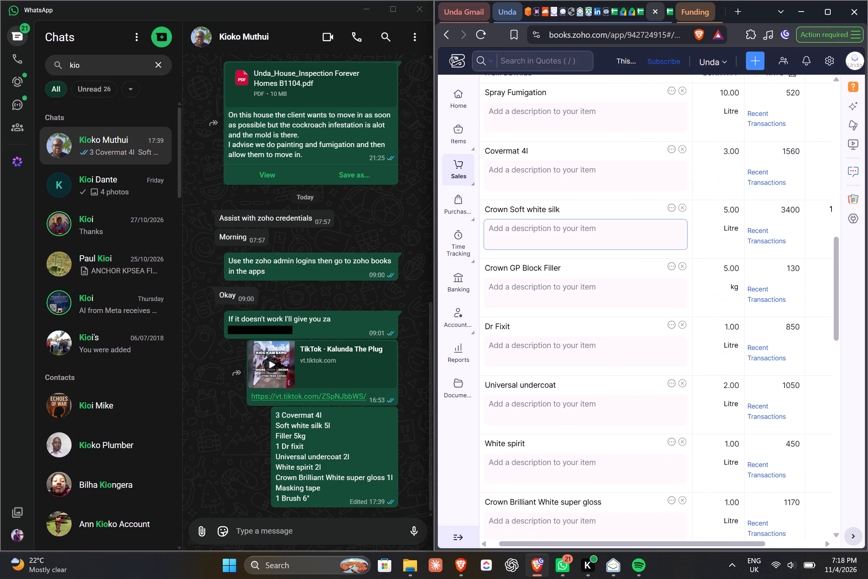
pyautogui.click(641, 11)
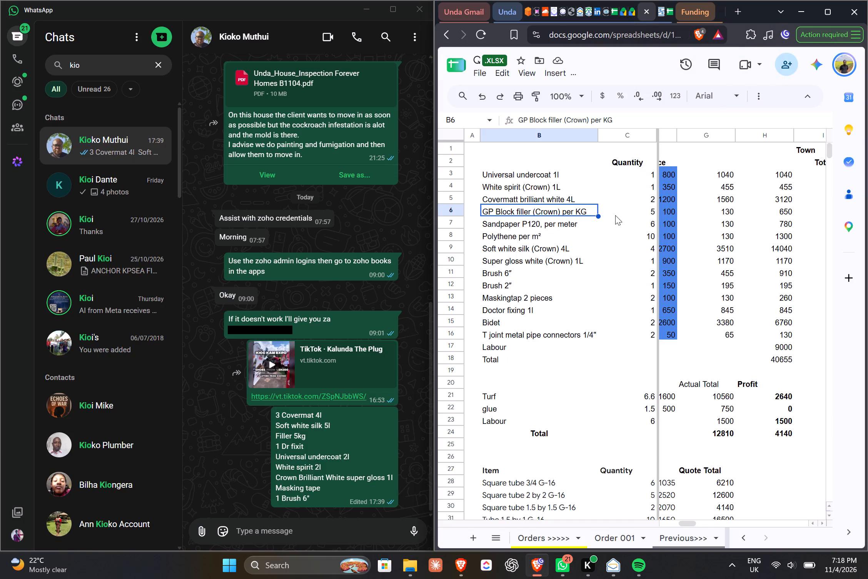
pyautogui.hscroll(1, 670, 224)
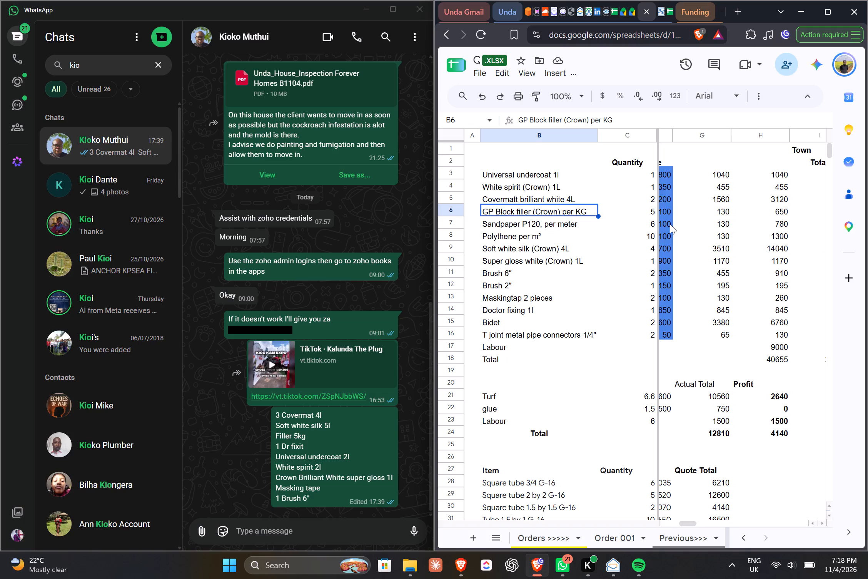
pyautogui.hscroll(1, 670, 224)
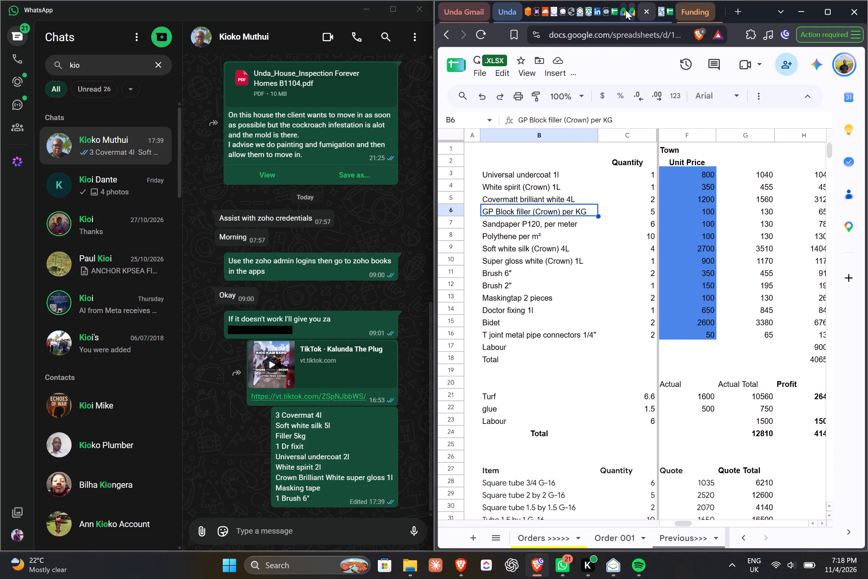
# Cross-check material prices between the Order 958 A receipt, the quote and the spreadsheet, including the Doctor fixing unit price.
pyautogui.click(624, 11)
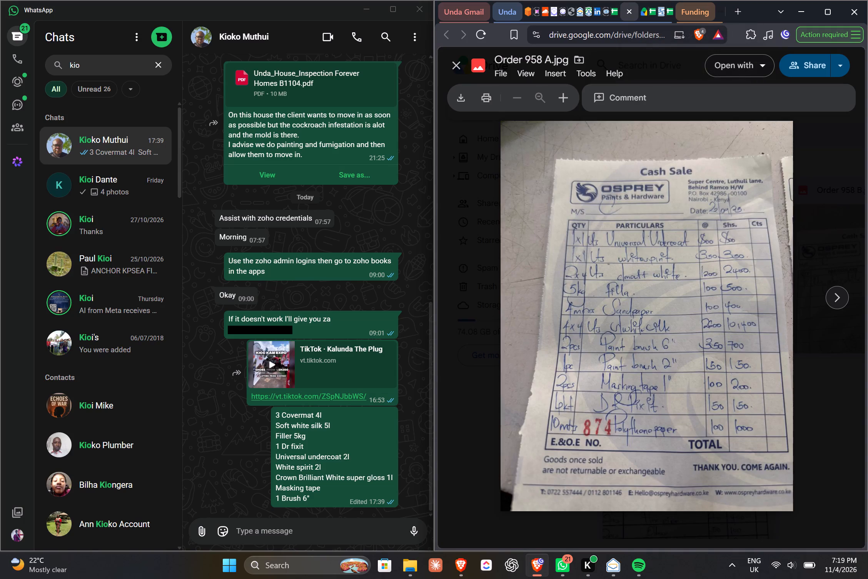
pyautogui.click(646, 8)
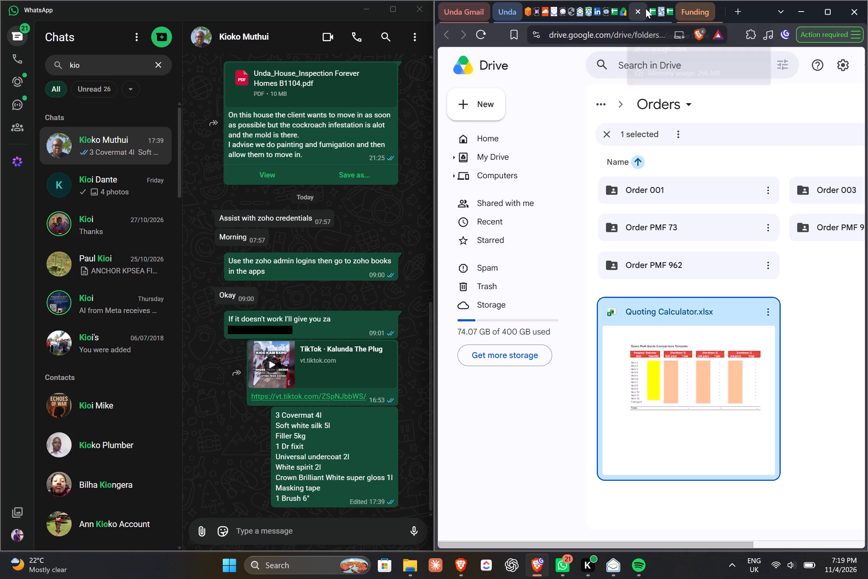
pyautogui.click(661, 8)
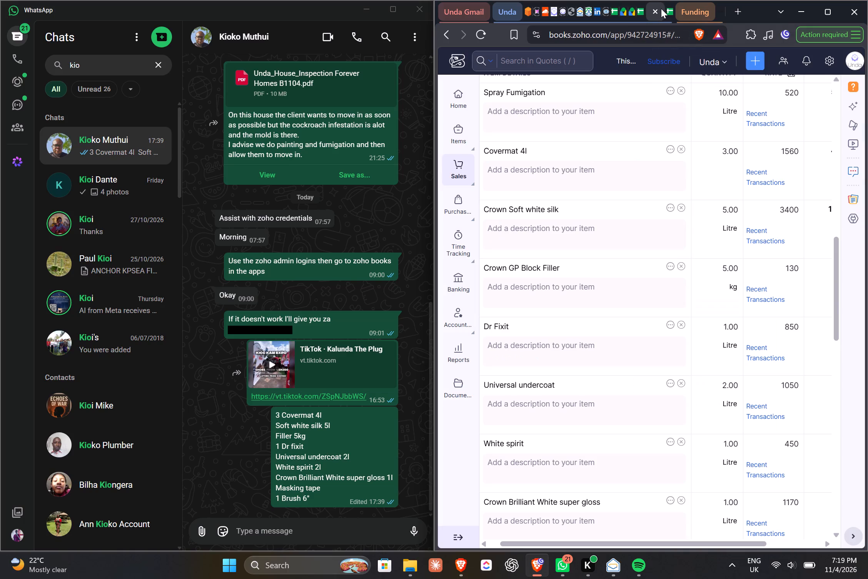
pyautogui.scroll(-1, 631, 243)
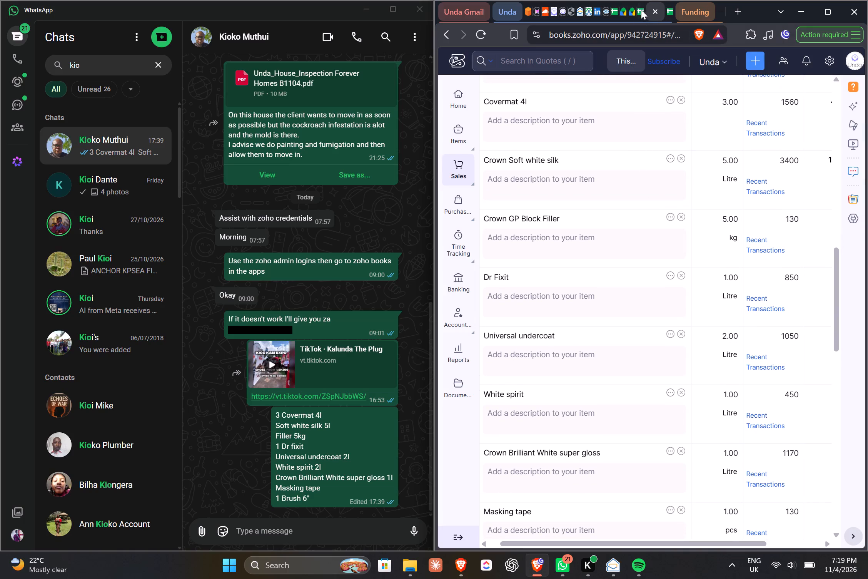
pyautogui.click(631, 9)
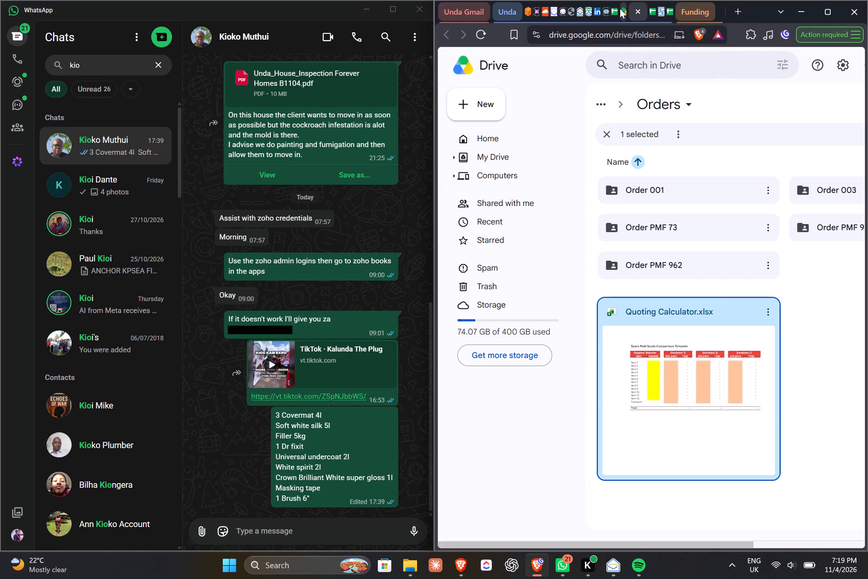
pyautogui.click(622, 8)
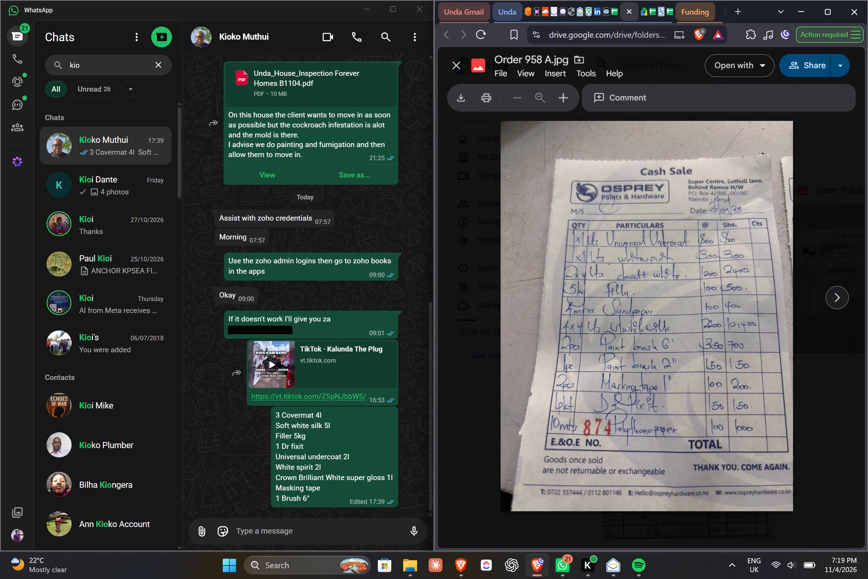
pyautogui.click(651, 10)
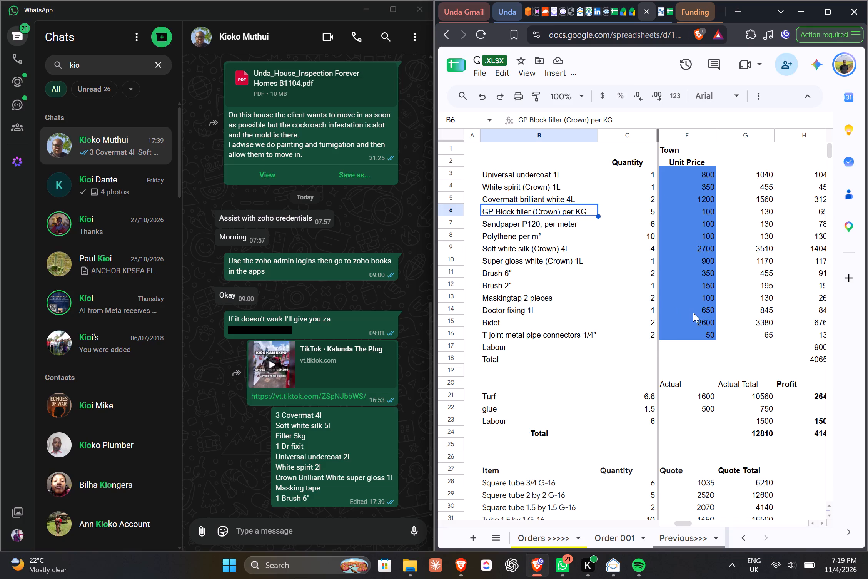
pyautogui.click(704, 309)
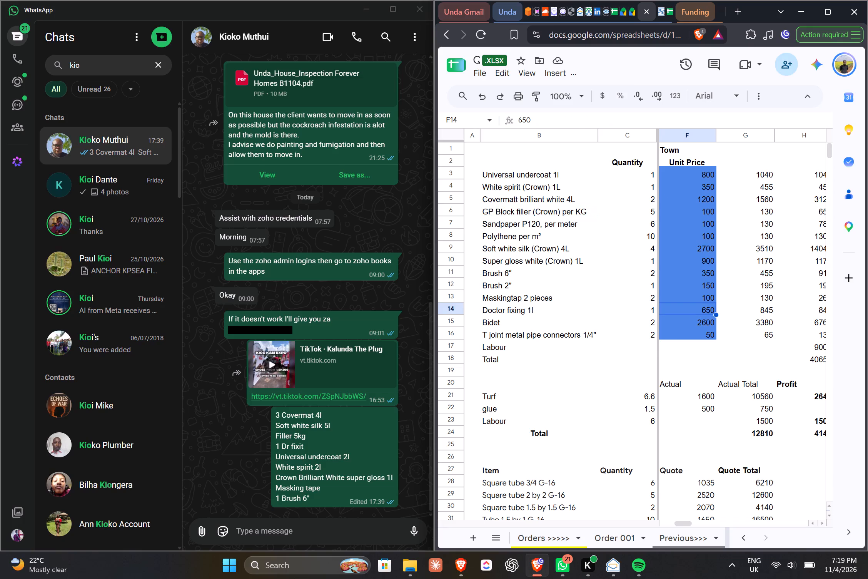
pyautogui.click(632, 9)
pyautogui.click(624, 10)
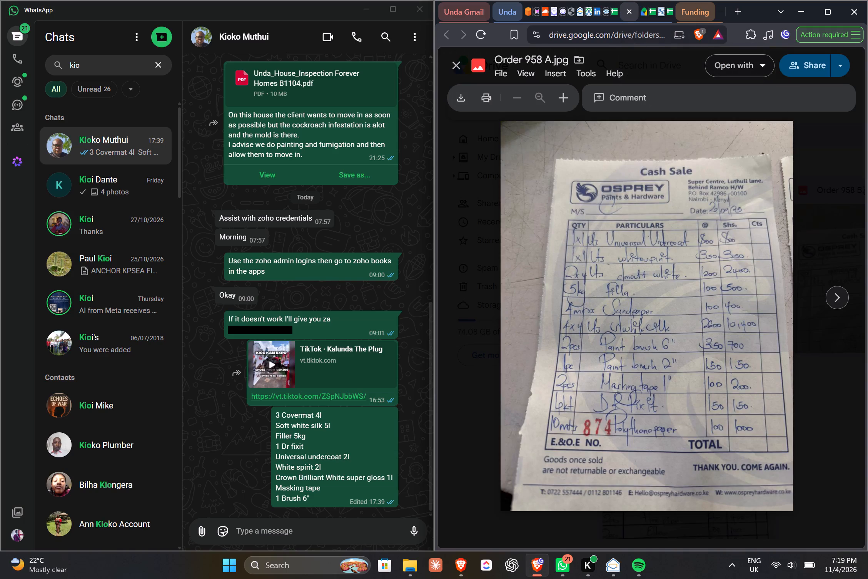
# View the Order 958 B receipt that follows Order 958 A.
pyautogui.click(834, 288)
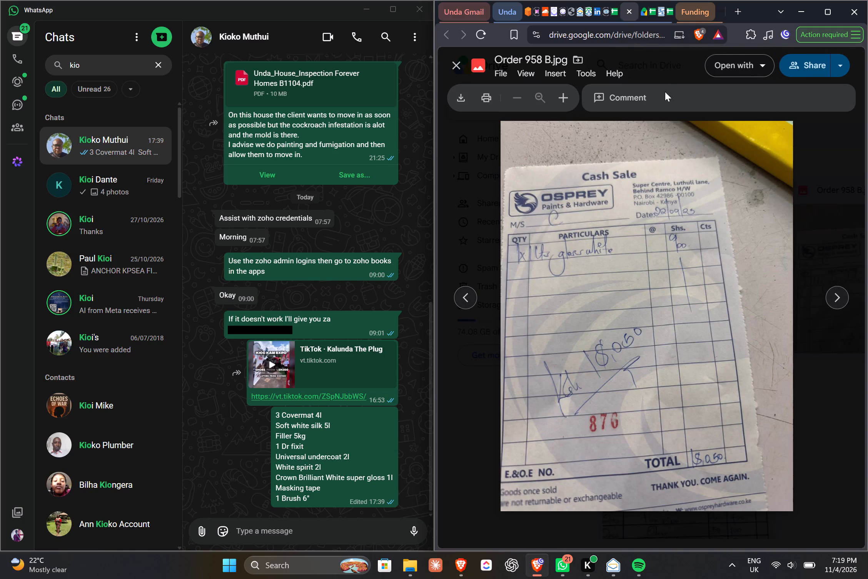
# Search the web for "dr fix it price" in a new tab and browse the price overview and sponsored products.
pyautogui.click(733, 16)
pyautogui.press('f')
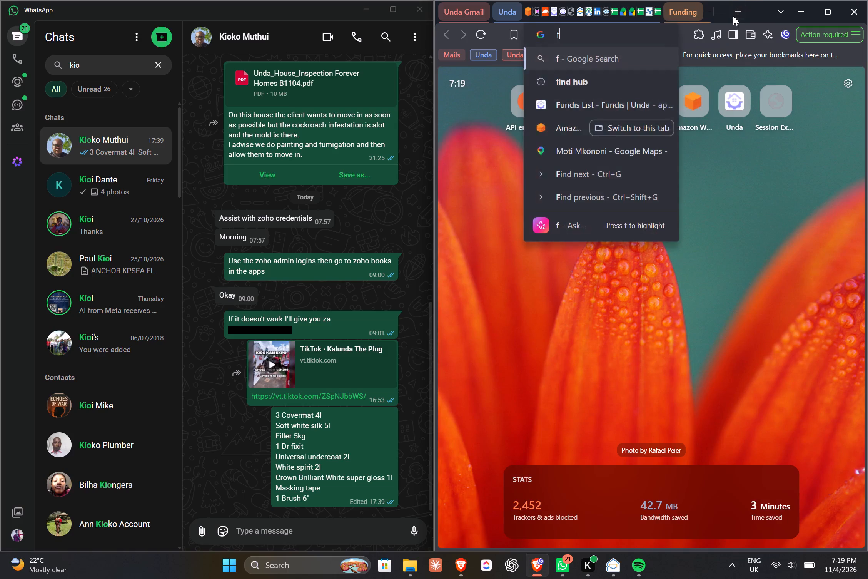
pyautogui.press('BackSpace')
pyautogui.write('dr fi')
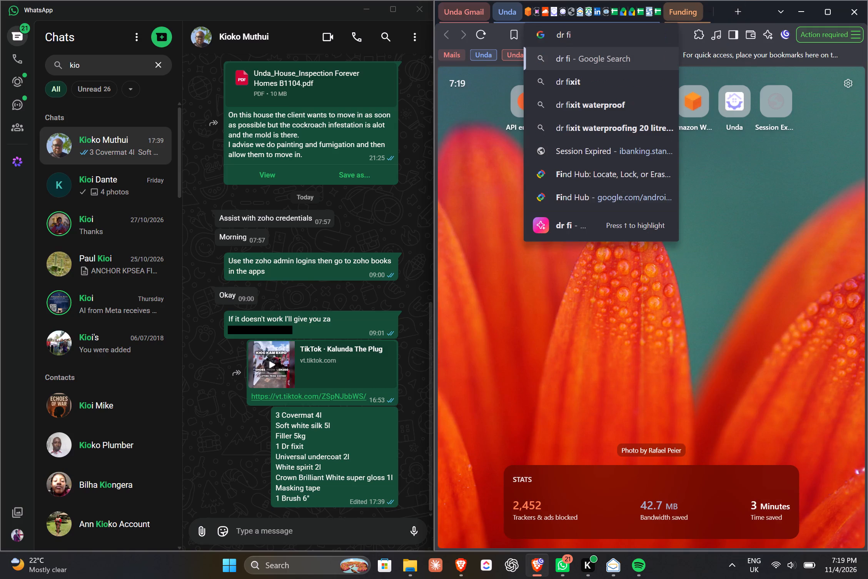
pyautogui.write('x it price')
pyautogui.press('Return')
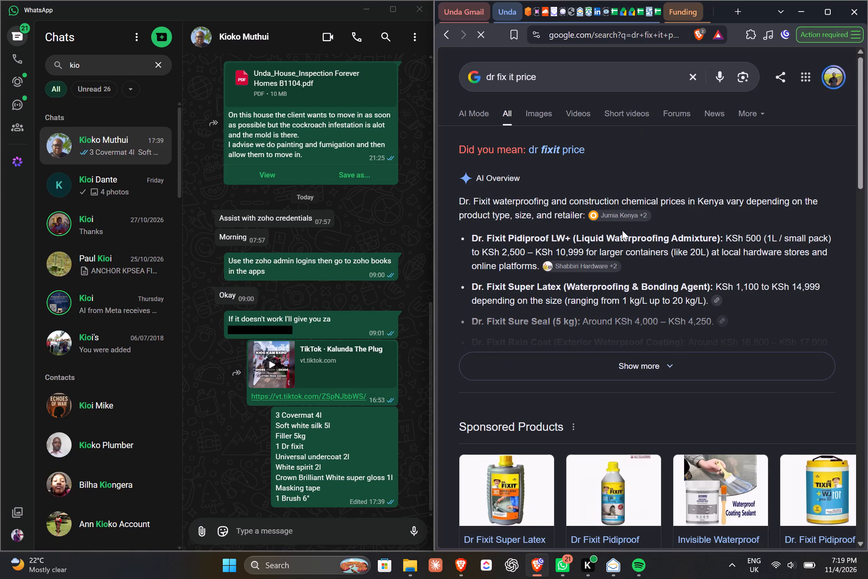
pyautogui.scroll(-1, 622, 230)
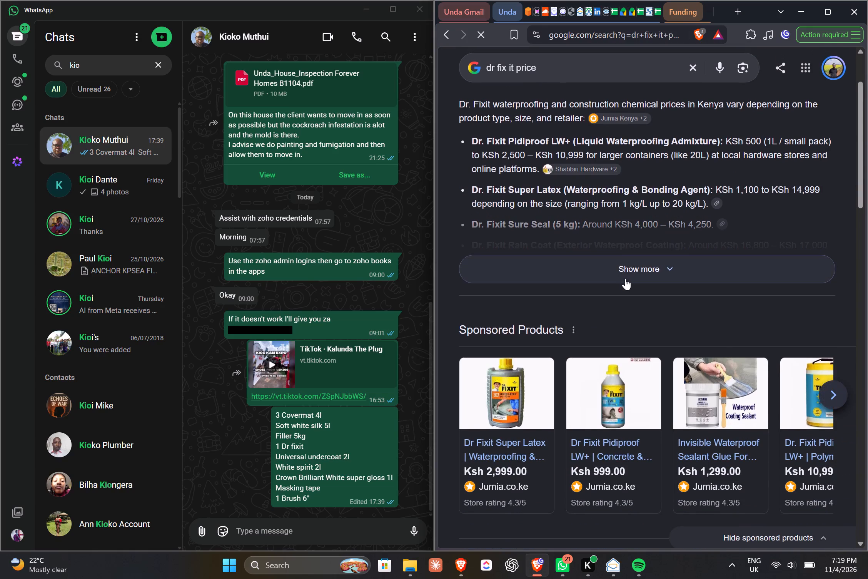
pyautogui.hscroll(-2, 728, 439)
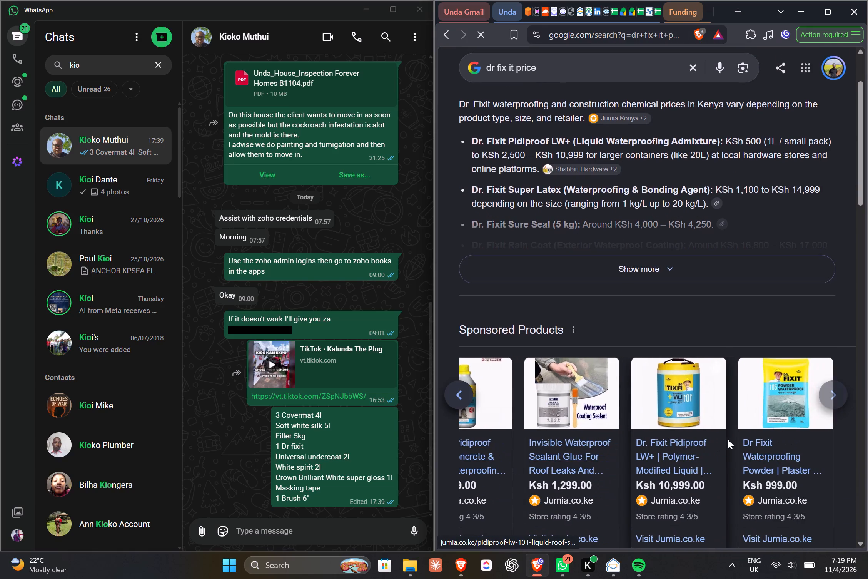
pyautogui.hscroll(-2, 728, 439)
pyautogui.hscroll(4, 728, 439)
pyautogui.scroll(-2, 728, 439)
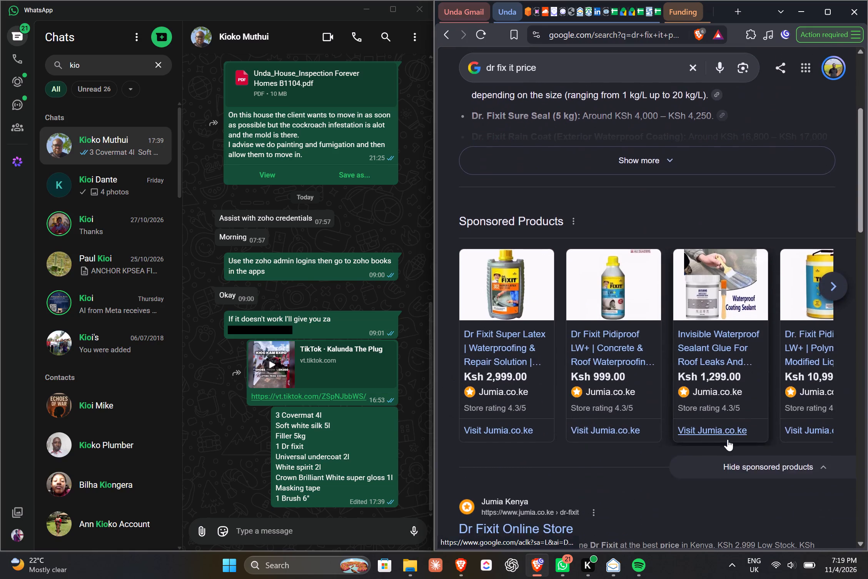
pyautogui.scroll(-2, 728, 439)
pyautogui.scroll(5, 728, 439)
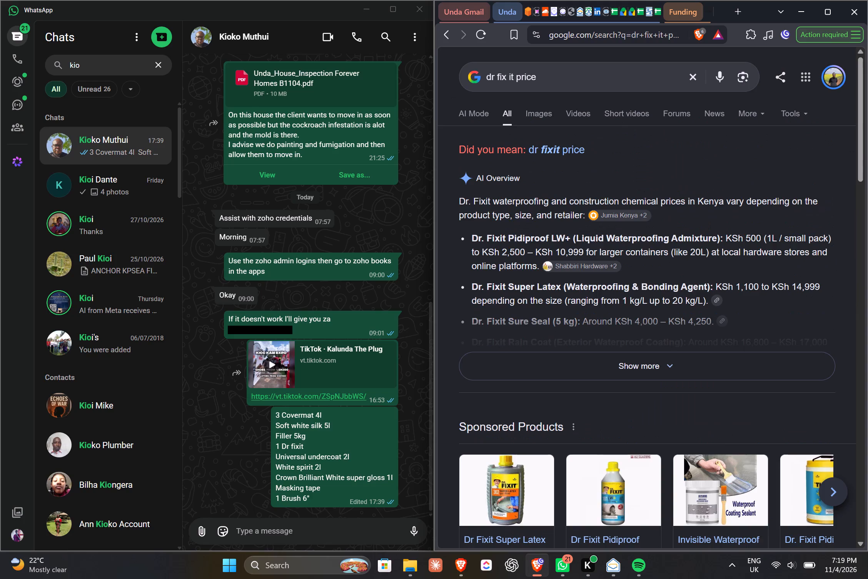
# Refine the web search to "dr fix it price 1l in kenya" and check the results against the quote's Dr Fixit rate.
pyautogui.click(599, 72)
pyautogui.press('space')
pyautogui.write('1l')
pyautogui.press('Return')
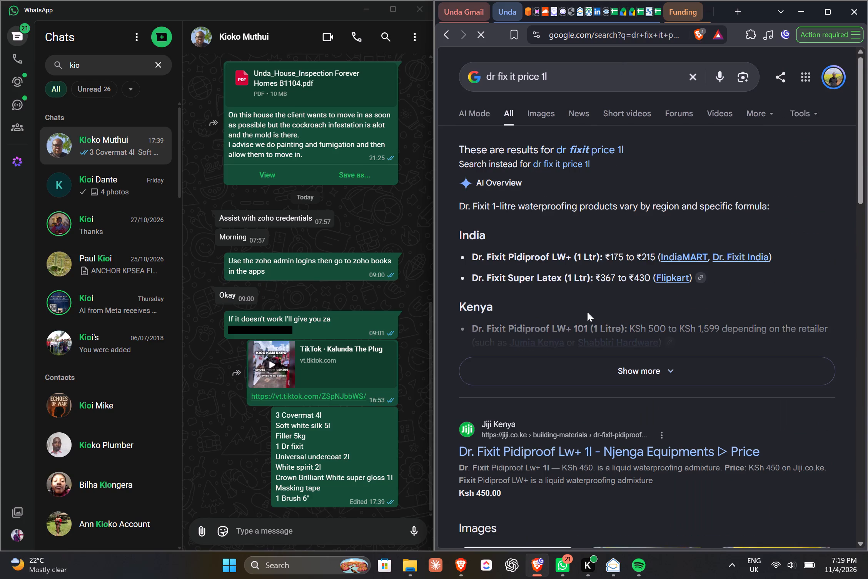
pyautogui.click(577, 78)
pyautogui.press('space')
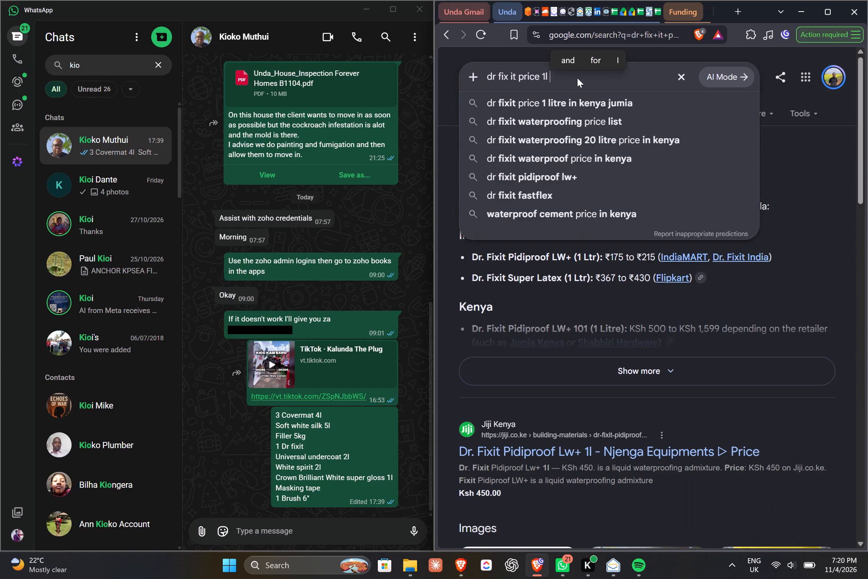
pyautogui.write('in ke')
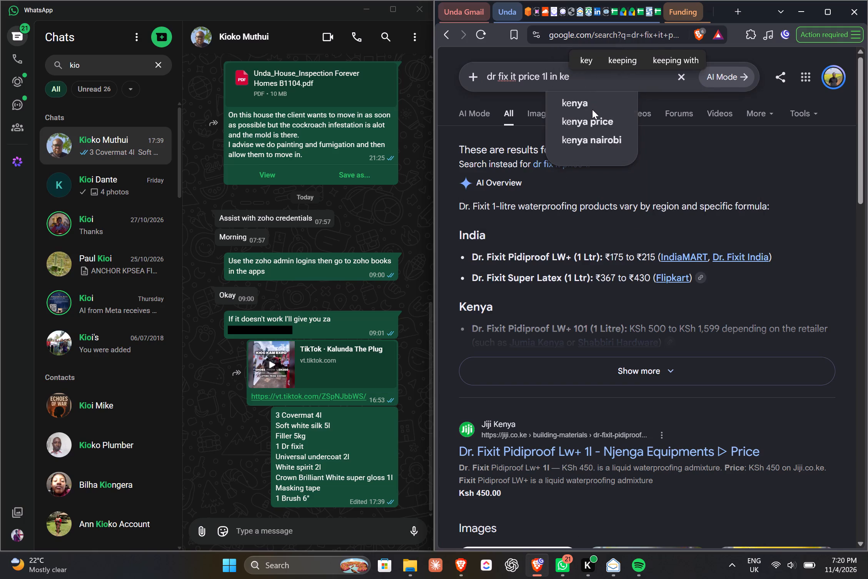
pyautogui.click(589, 104)
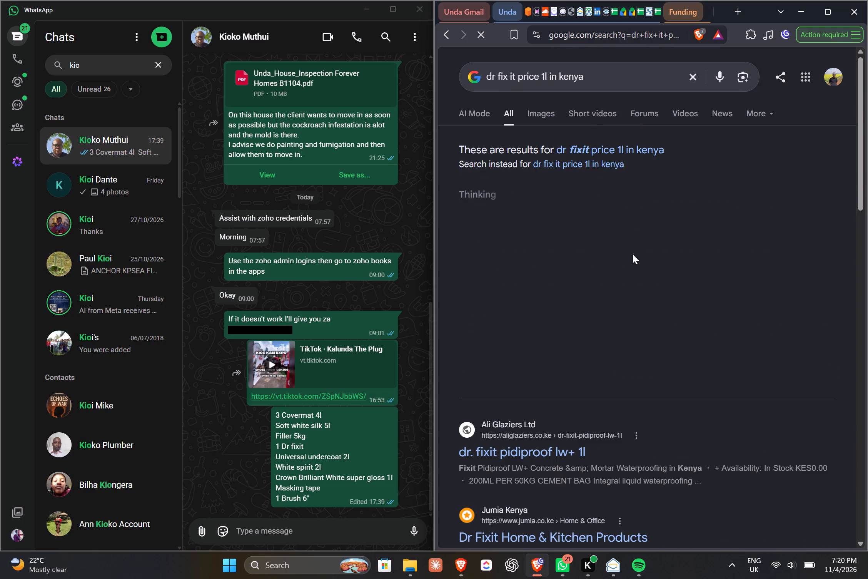
pyautogui.scroll(-1, 633, 254)
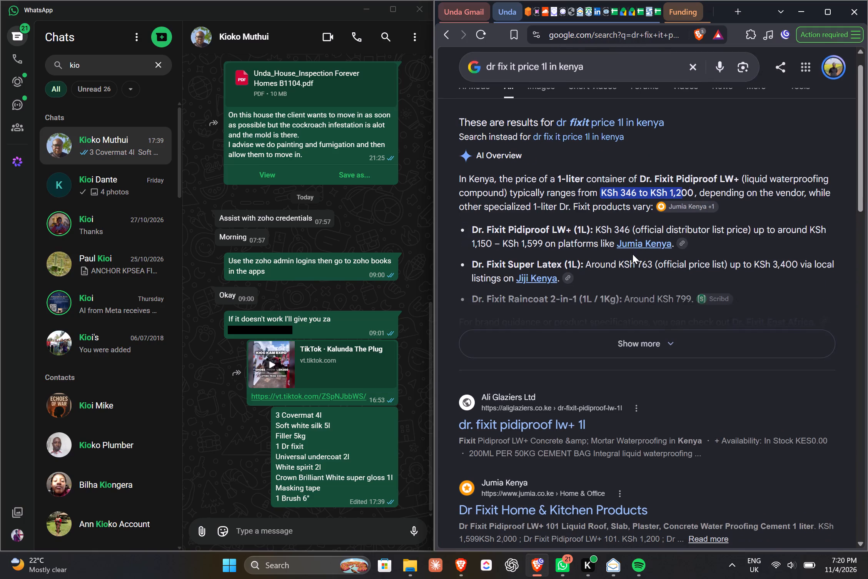
pyautogui.scroll(-1, 633, 254)
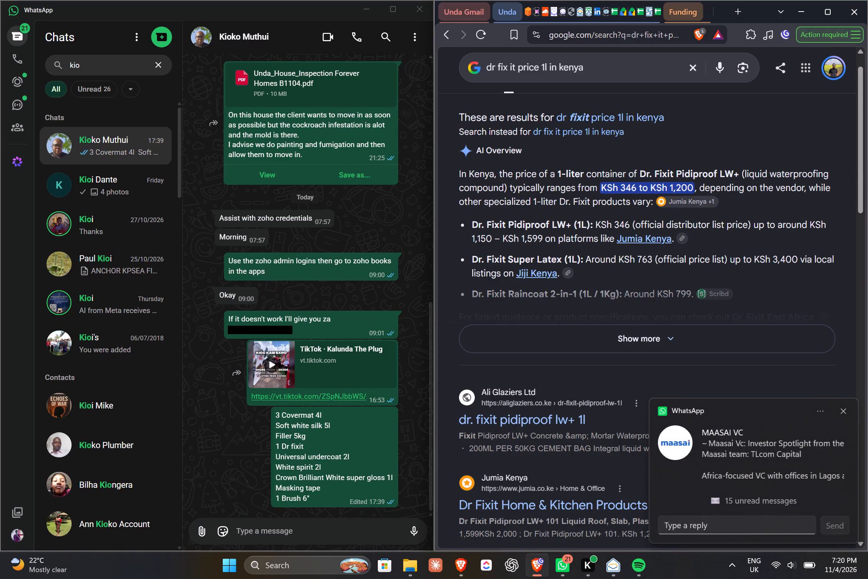
pyautogui.scroll(-4, 588, 206)
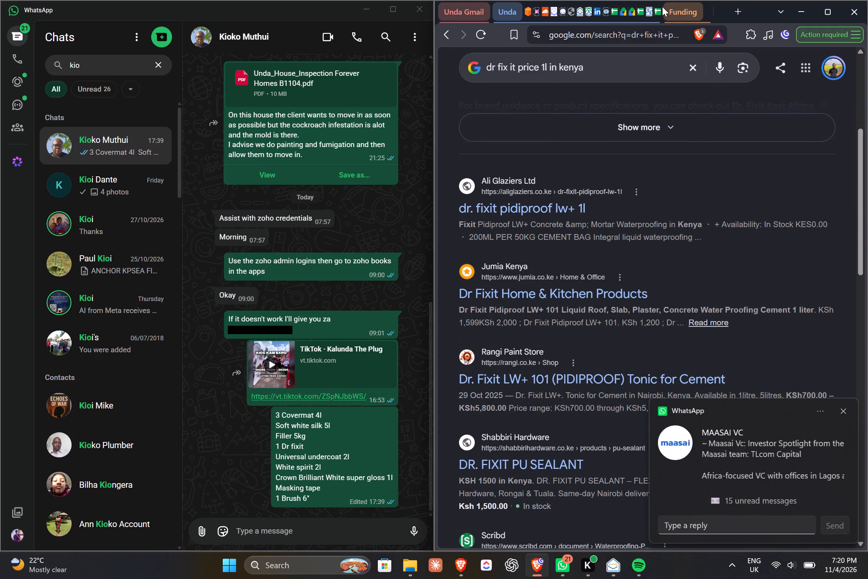
pyautogui.click(649, 9)
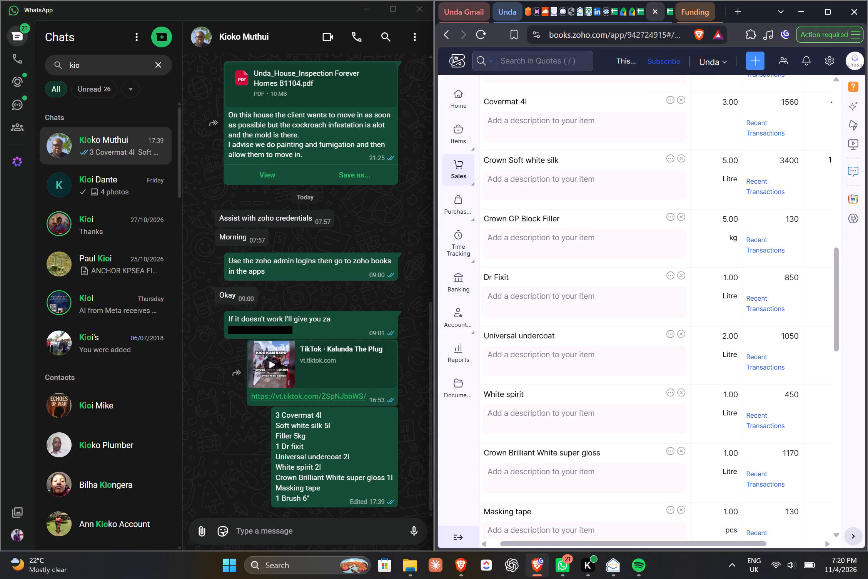
pyautogui.scroll(-1, 625, 357)
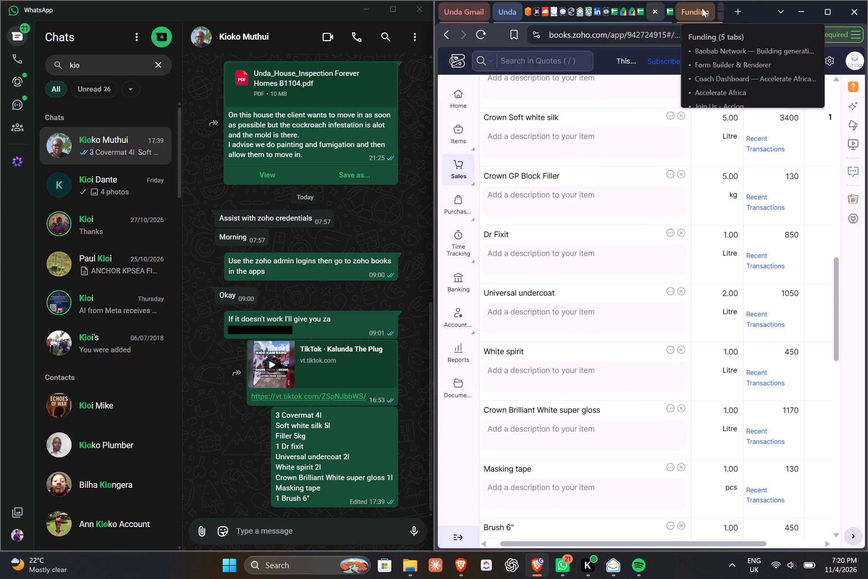
# Read the expanded overview on the open mold remediation search page, and close that page.
pyautogui.click(699, 11)
pyautogui.click(723, 12)
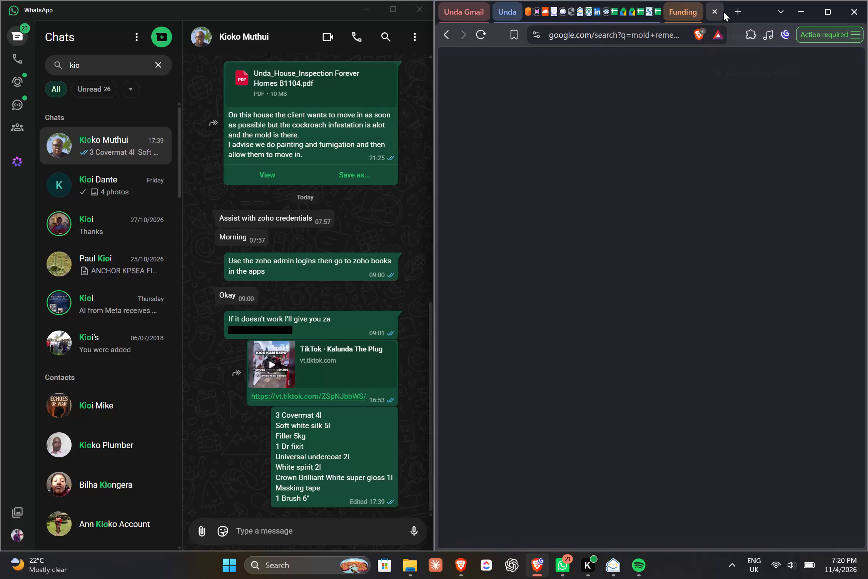
pyautogui.scroll(-1, 656, 347)
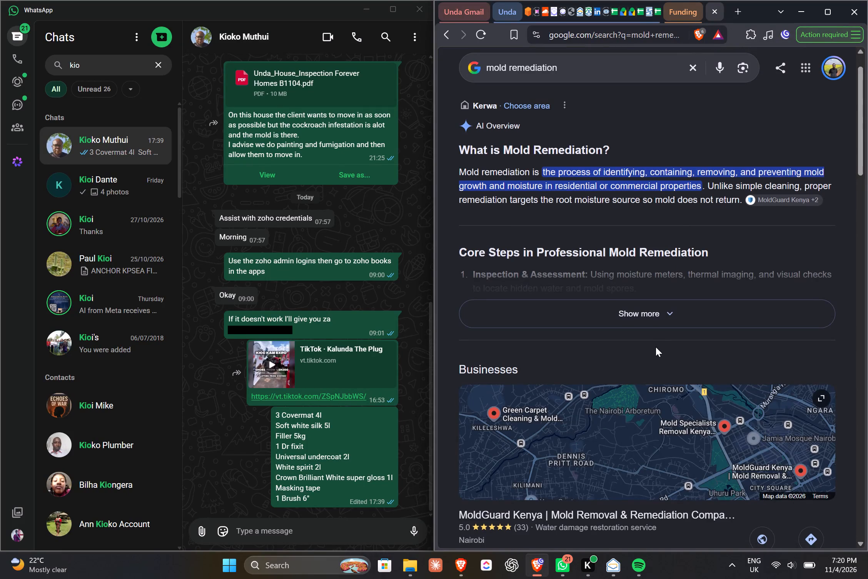
pyautogui.scroll(-3, 656, 347)
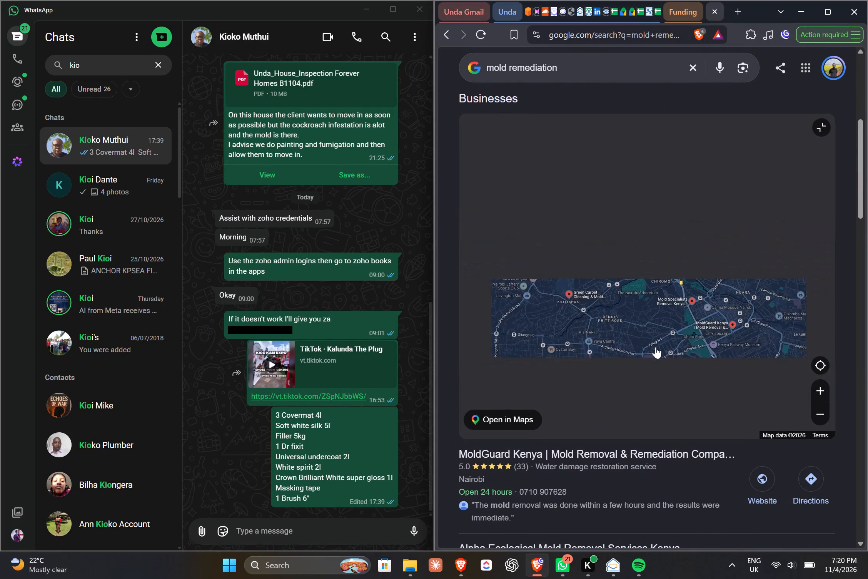
pyautogui.scroll(5, 658, 410)
pyautogui.scroll(-3, 658, 410)
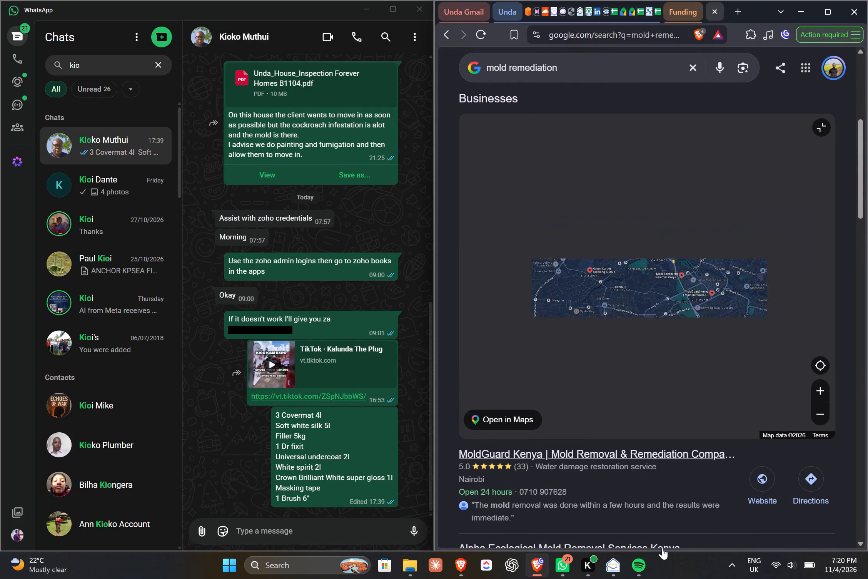
pyautogui.scroll(-4, 662, 548)
pyautogui.scroll(12, 662, 548)
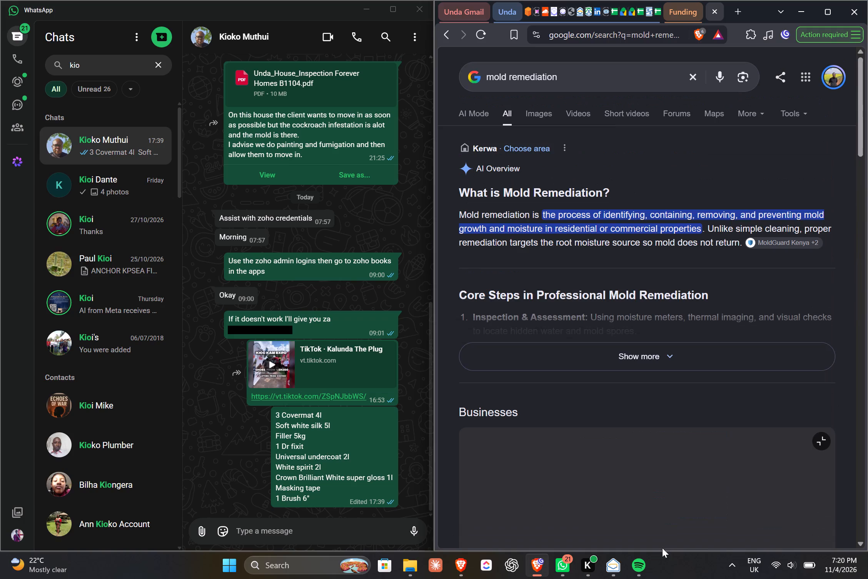
pyautogui.click(641, 362)
pyautogui.scroll(-3, 659, 334)
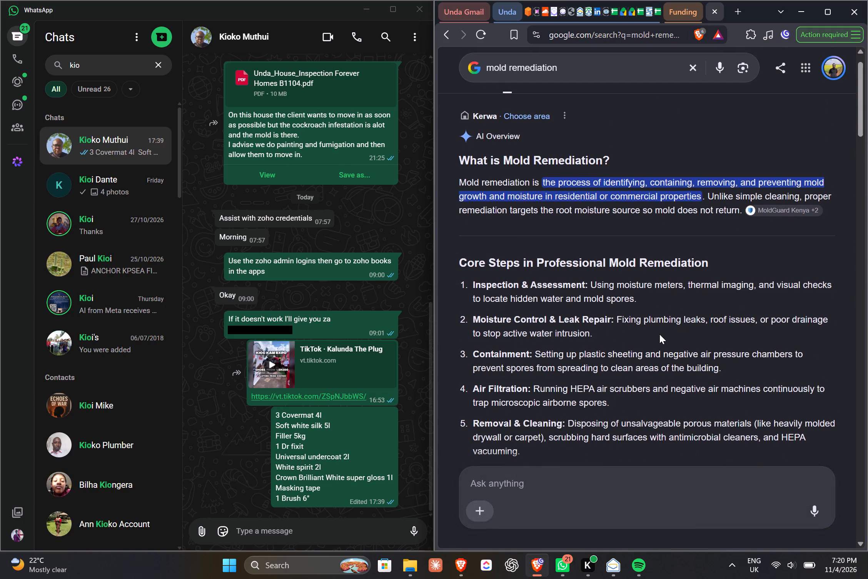
pyautogui.scroll(-1, 659, 334)
pyautogui.click(714, 10)
# Examine the full overview of 1-litre Dr Fixit prices in Kenya, and close the search page.
pyautogui.scroll(4, 673, 211)
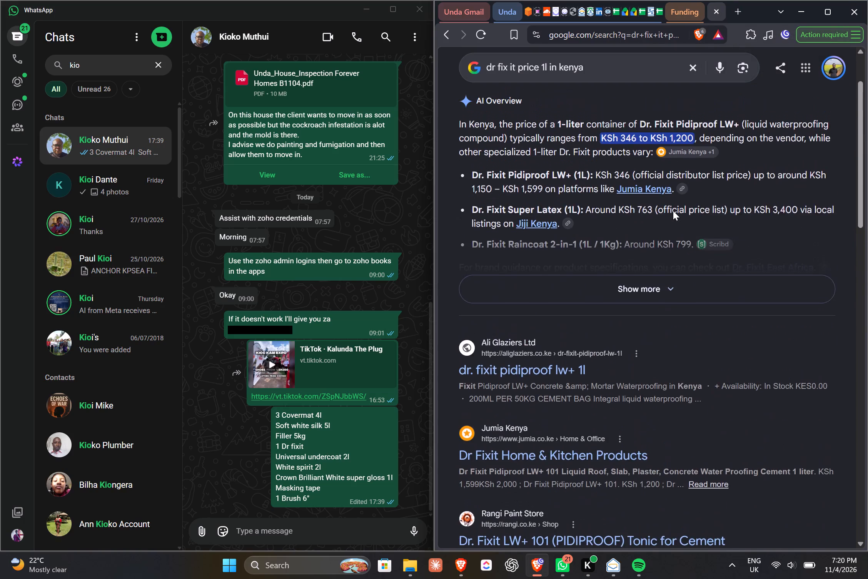
pyautogui.scroll(2, 673, 211)
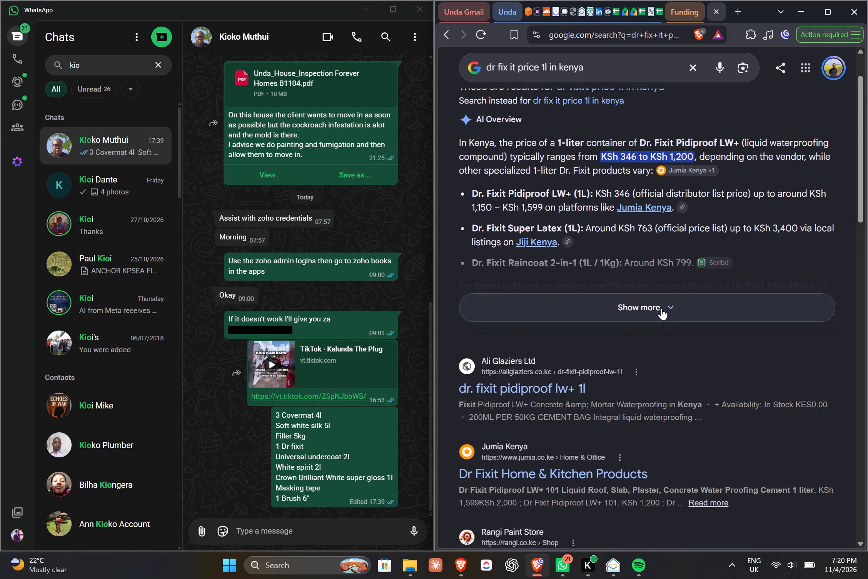
pyautogui.click(661, 314)
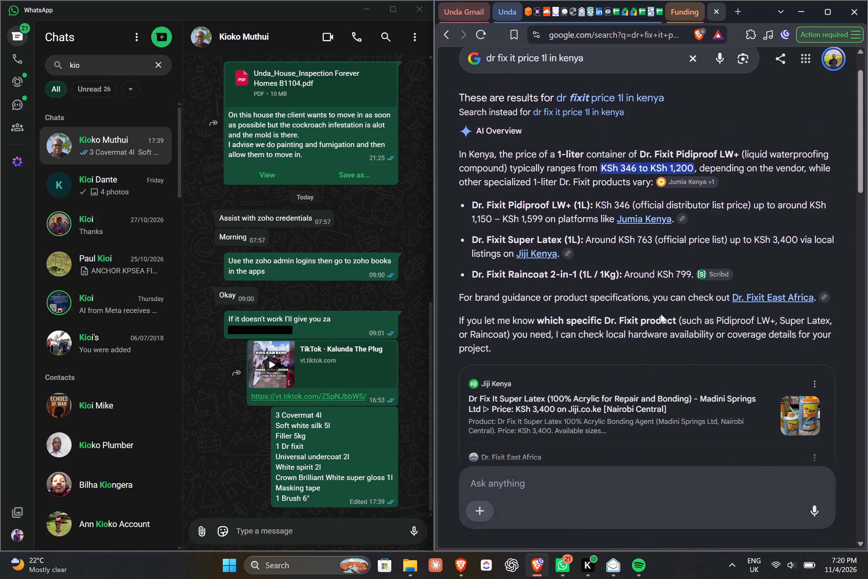
pyautogui.click(716, 10)
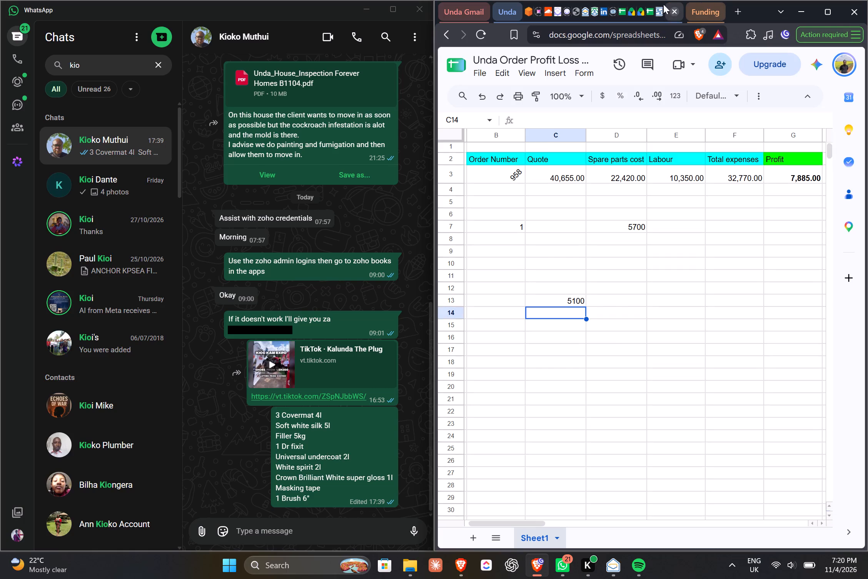
# Open the Dr Fixit item in the Zoho Books quote for editing.
pyautogui.click(656, 7)
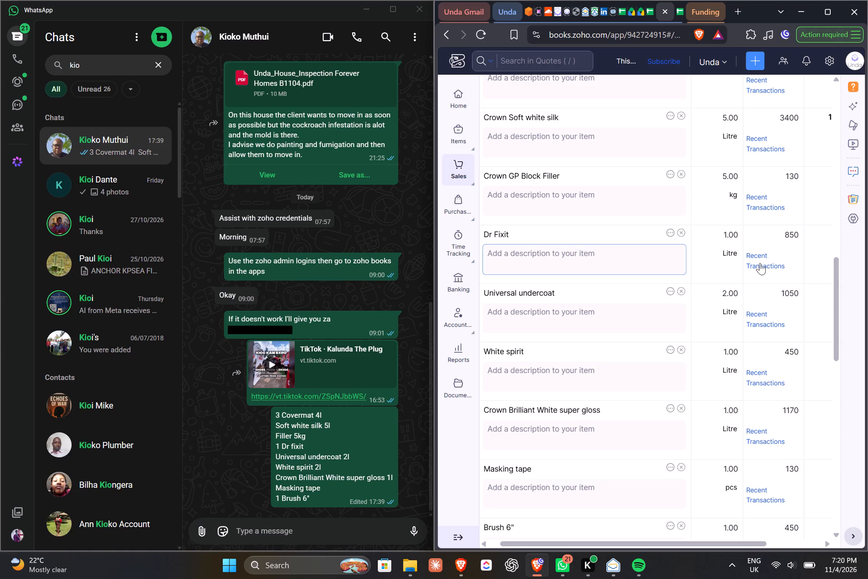
pyautogui.click(672, 235)
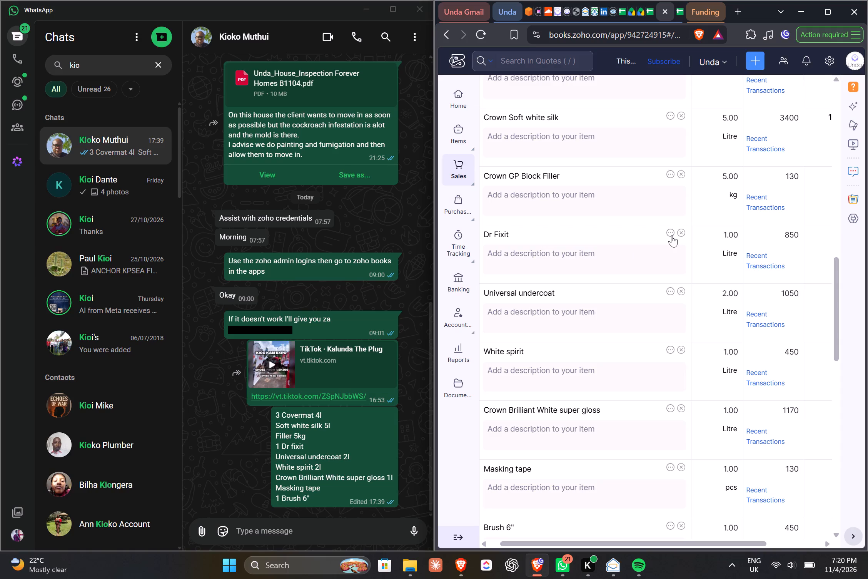
pyautogui.click(650, 244)
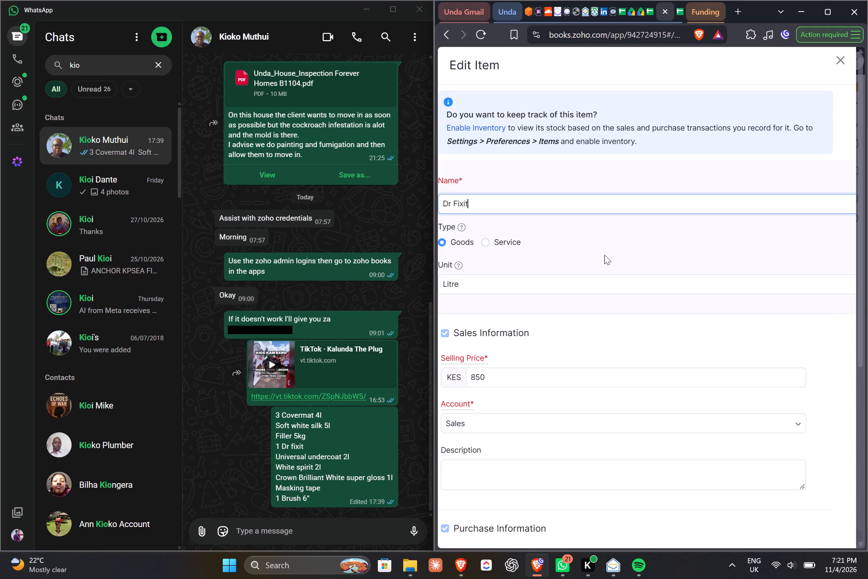
# Check the Dr Fixit item's selling and cost prices, close it without saving, and return to the quote's item table.
pyautogui.scroll(-2, 542, 409)
pyautogui.scroll(5, 542, 409)
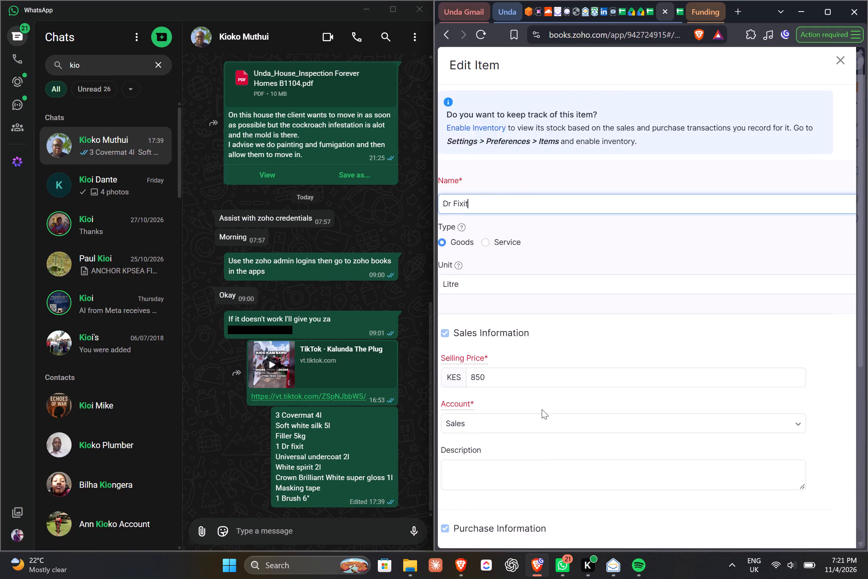
pyautogui.scroll(-6, 522, 325)
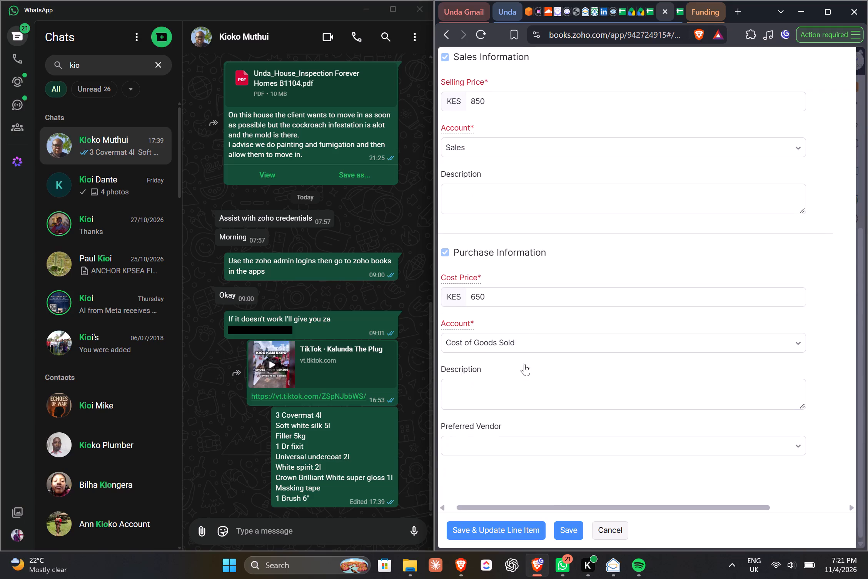
pyautogui.click(611, 533)
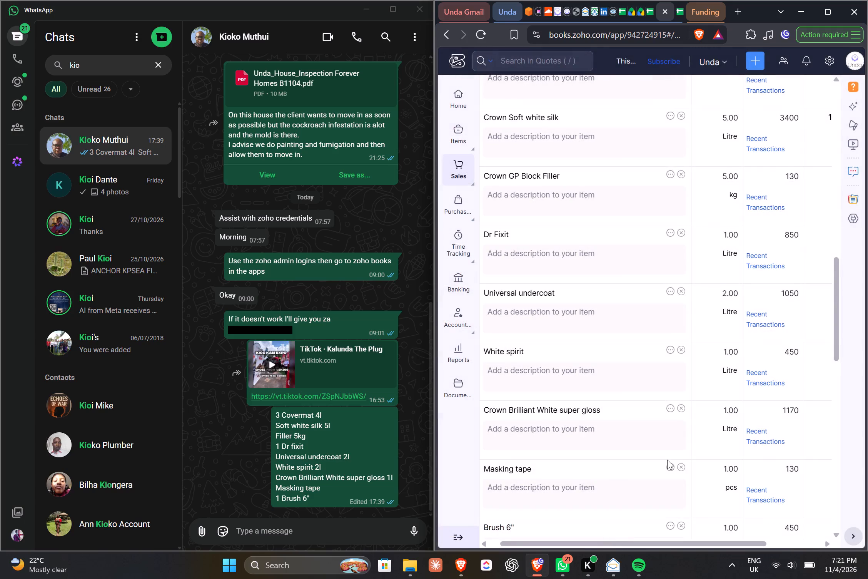
pyautogui.scroll(-1, 596, 388)
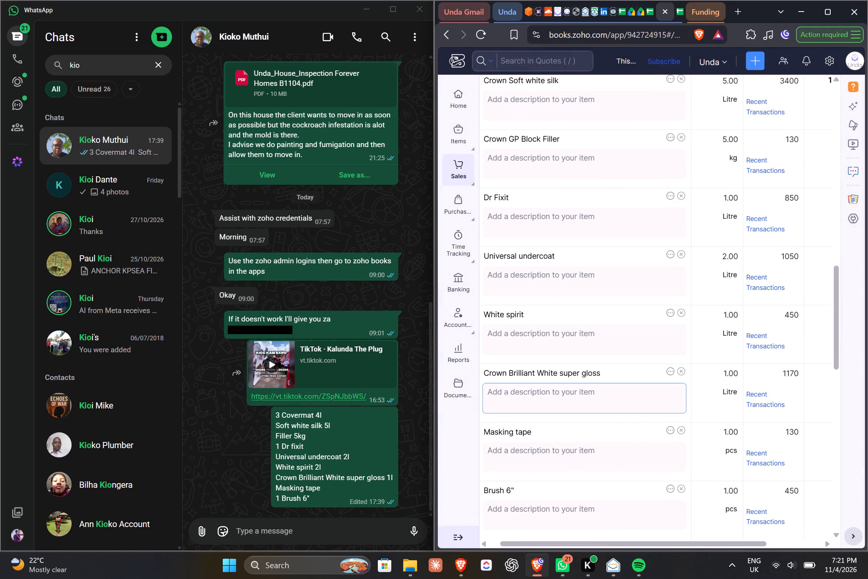
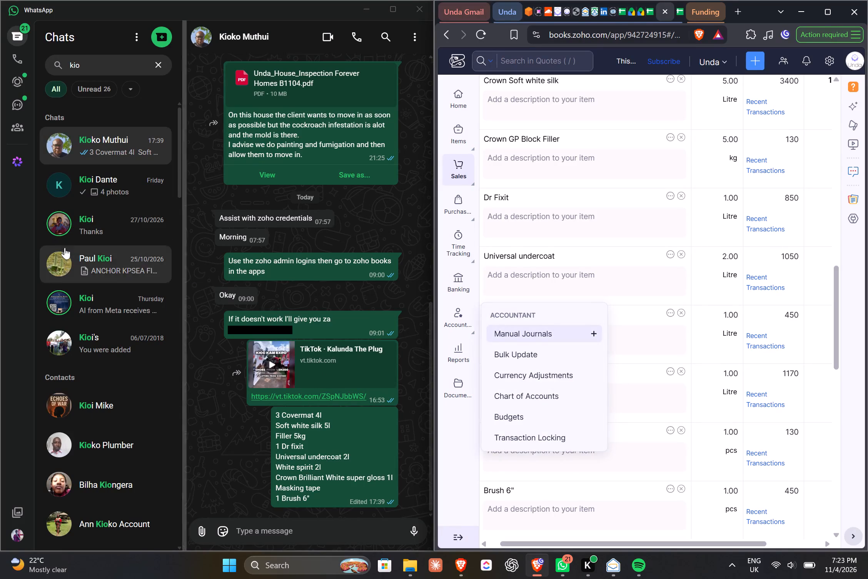
# Review the remaining rows of the quote's item table, from Dr Fixit down to Labour and Cleaning.
pyautogui.scroll(-1, 633, 445)
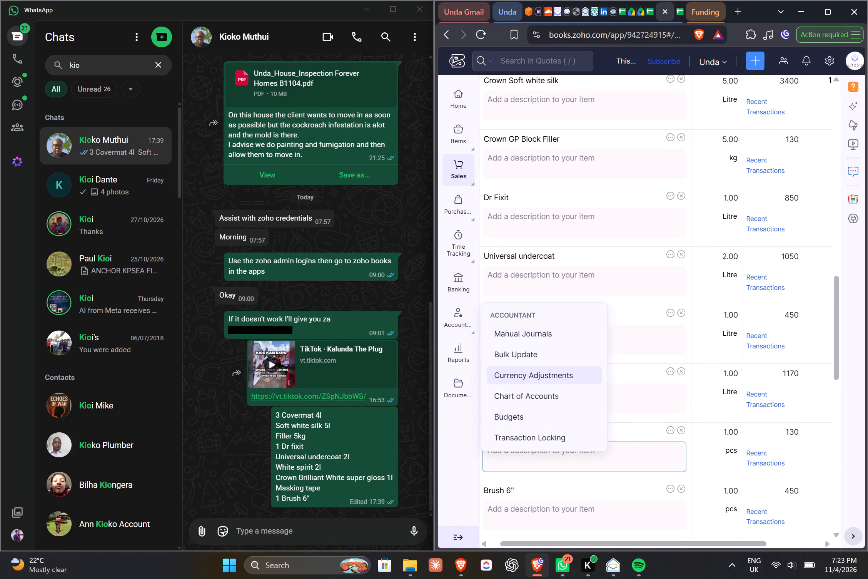
pyautogui.scroll(-1, 633, 445)
pyautogui.click(465, 472)
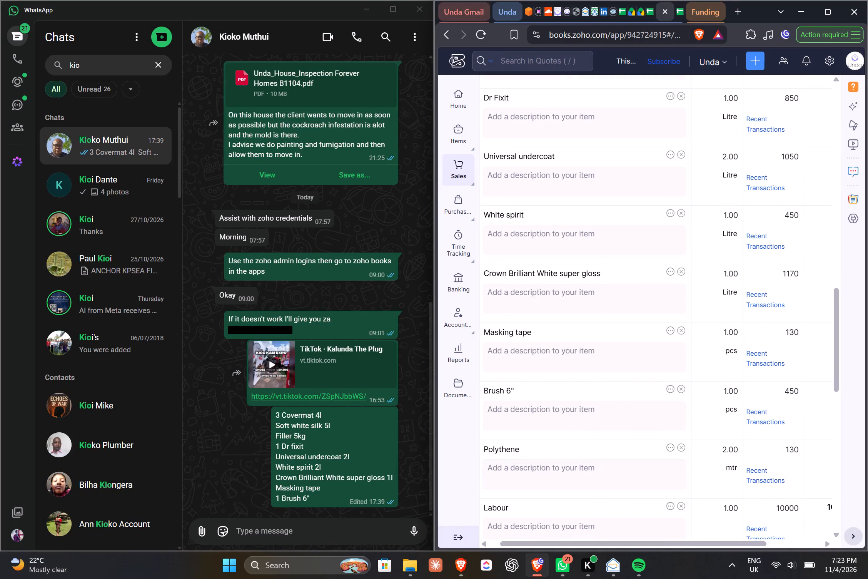
pyautogui.scroll(-2, 579, 463)
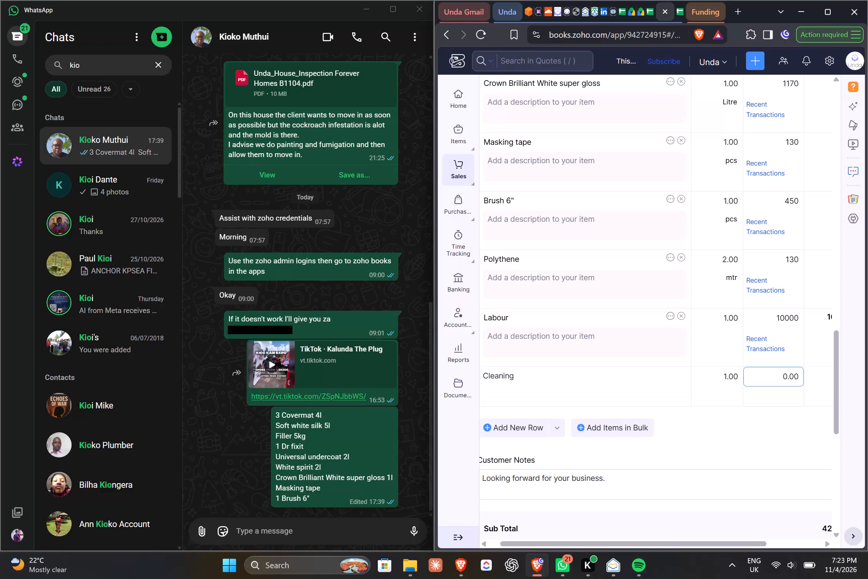
# Set the rate of the Cleaning line in the quote's item table to 5000.
pyautogui.scroll(8, 777, 377)
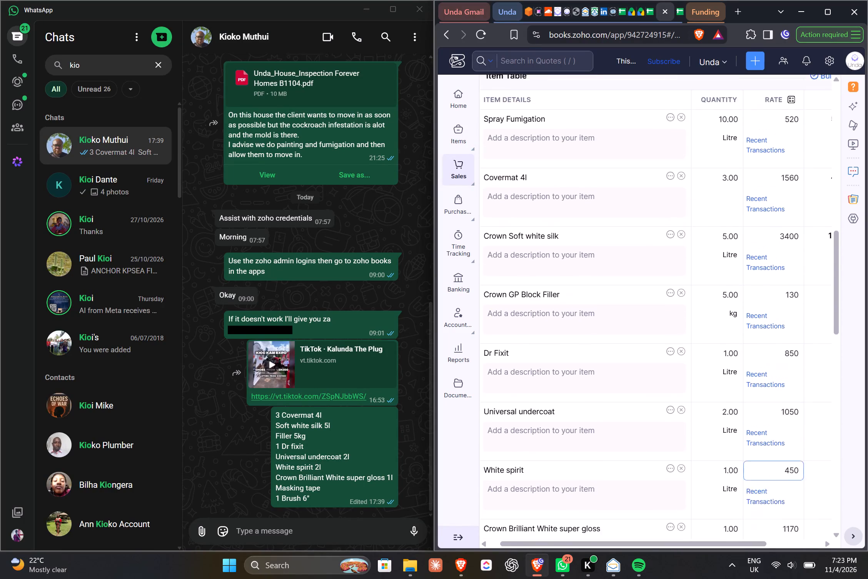
pyautogui.scroll(3, 777, 377)
pyautogui.scroll(-1, 777, 377)
pyautogui.hscroll(-1, 777, 377)
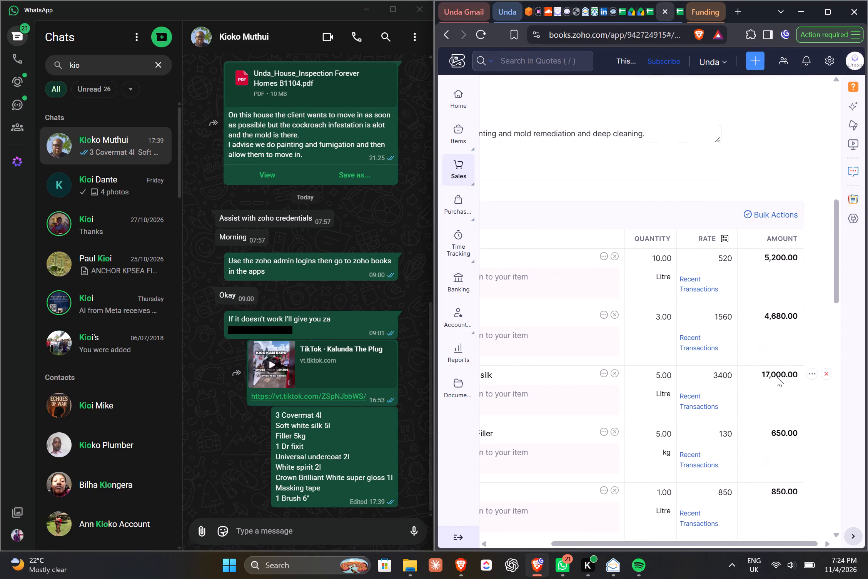
pyautogui.scroll(-6, 777, 377)
pyautogui.scroll(-3, 694, 501)
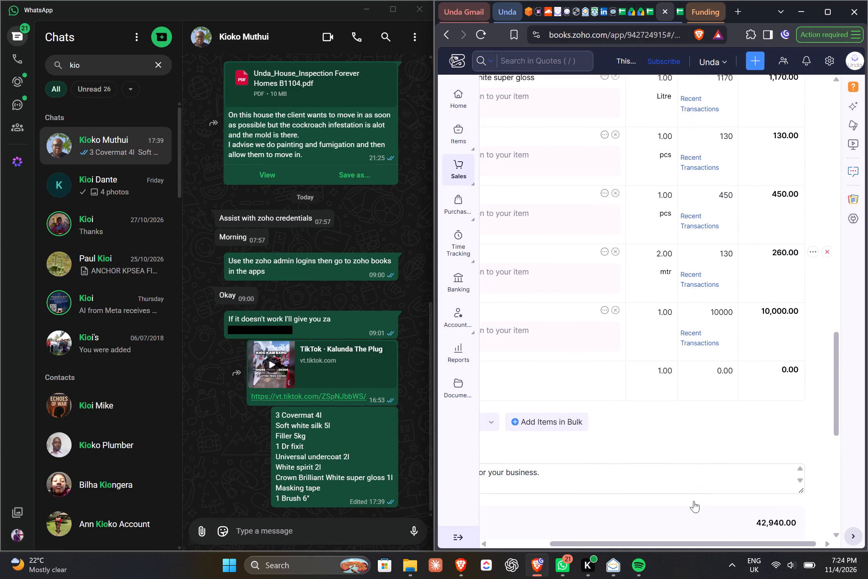
pyautogui.click(723, 365)
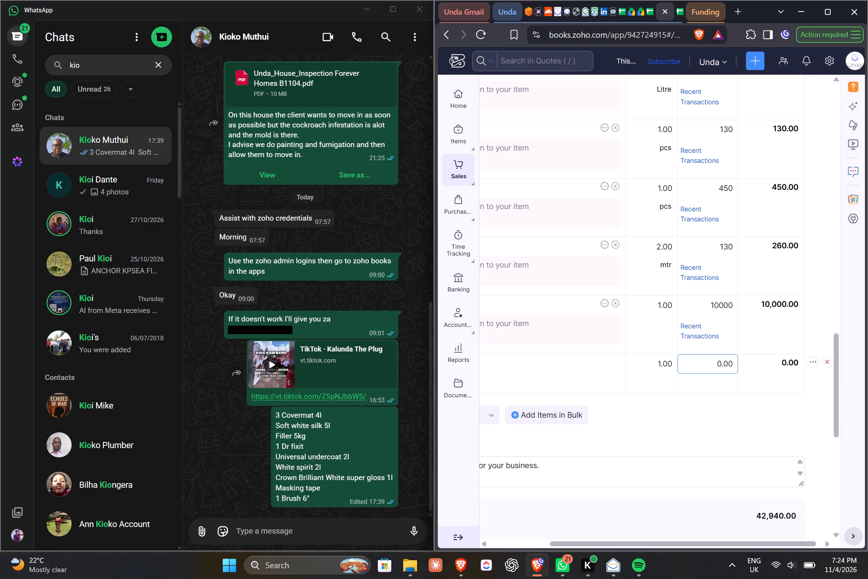
pyautogui.press('Left')
pyautogui.press('BackSpace')
pyautogui.write('5000')
pyautogui.click(753, 418)
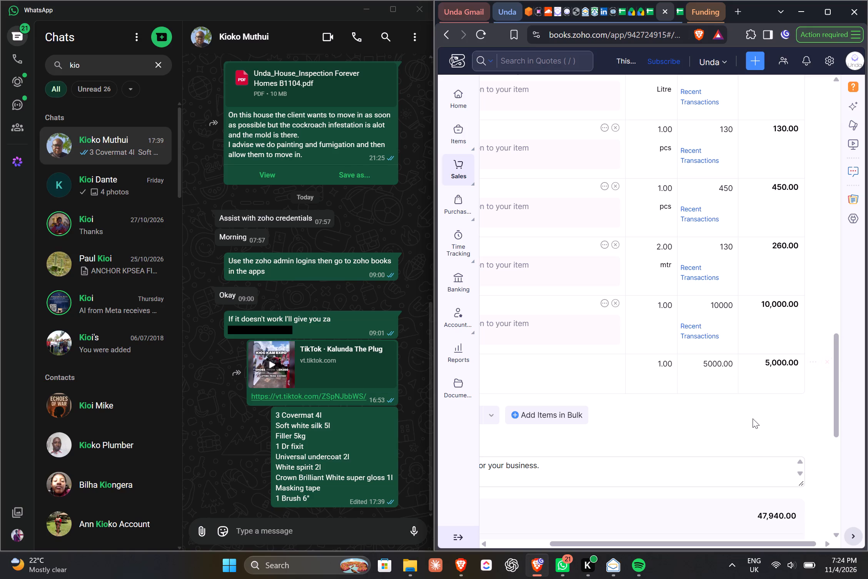
# Review the quote's item lines, quantities, rates, amounts and totals against the WhatsApp materials list, down to the terms and conditions.
pyautogui.scroll(-1, 738, 385)
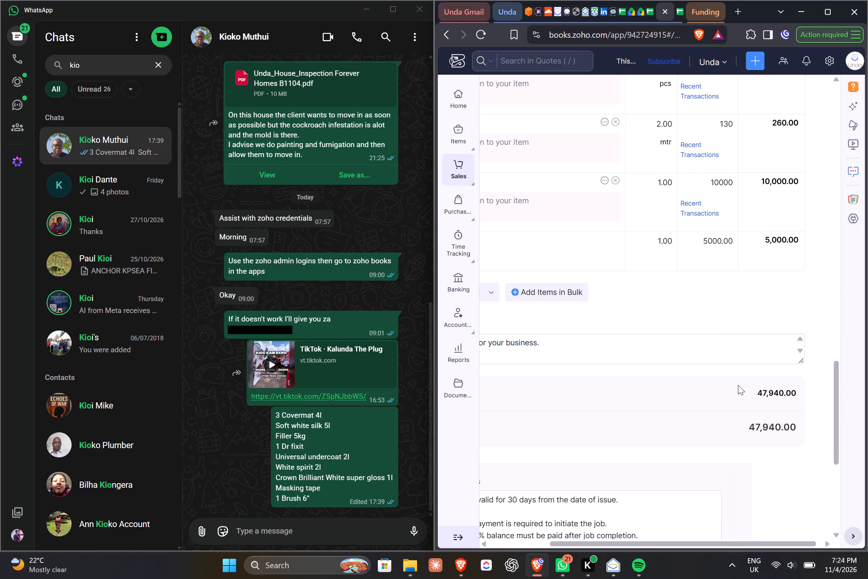
pyautogui.hscroll(2, 738, 385)
pyautogui.scroll(5, 738, 385)
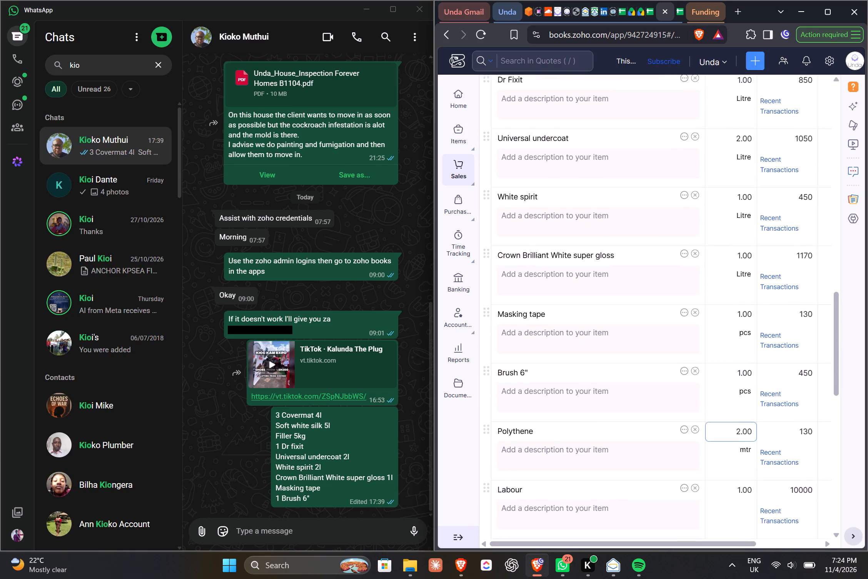
pyautogui.scroll(4, 738, 385)
pyautogui.scroll(-2, 738, 385)
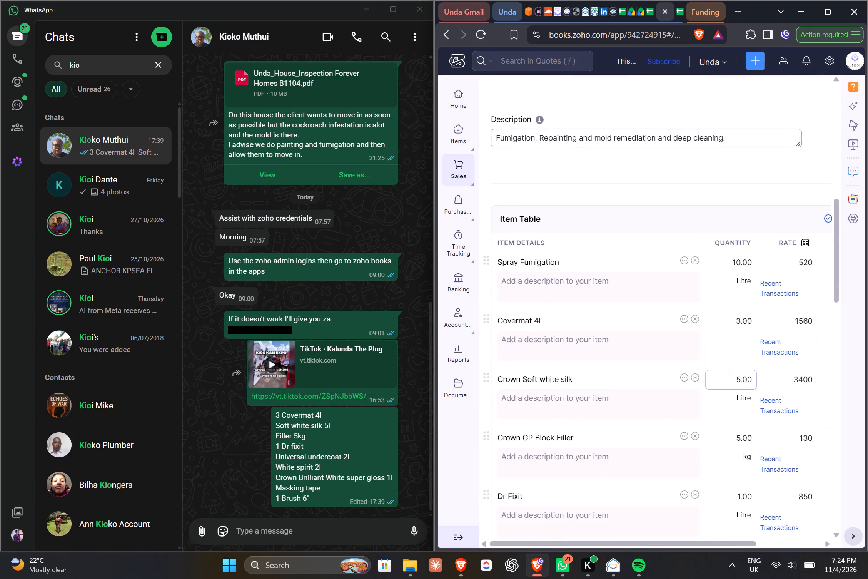
pyautogui.scroll(-5, 738, 385)
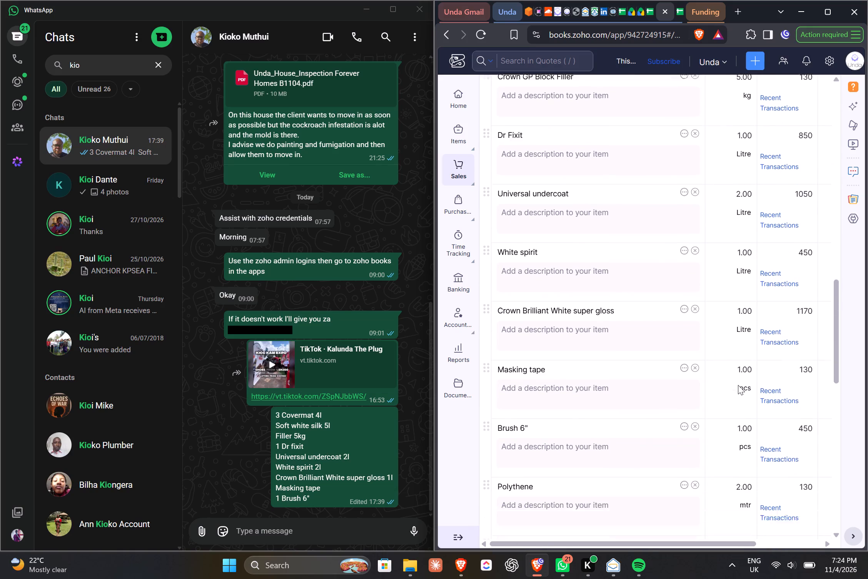
pyautogui.scroll(-2, 738, 385)
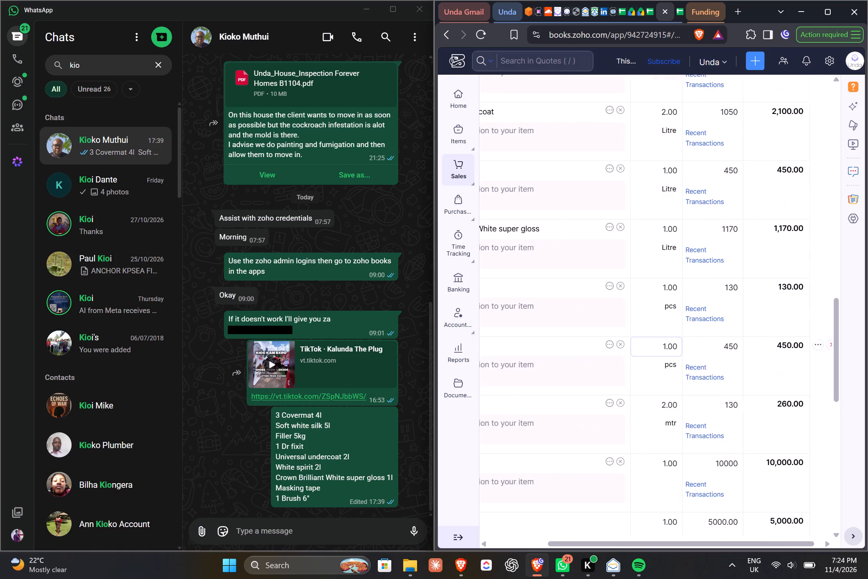
pyautogui.scroll(-1, 684, 354)
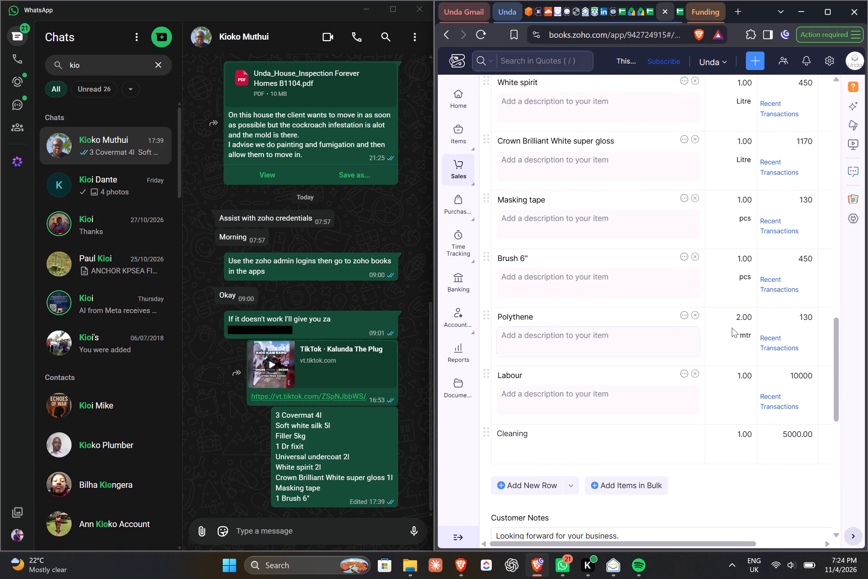
pyautogui.scroll(-3, 598, 410)
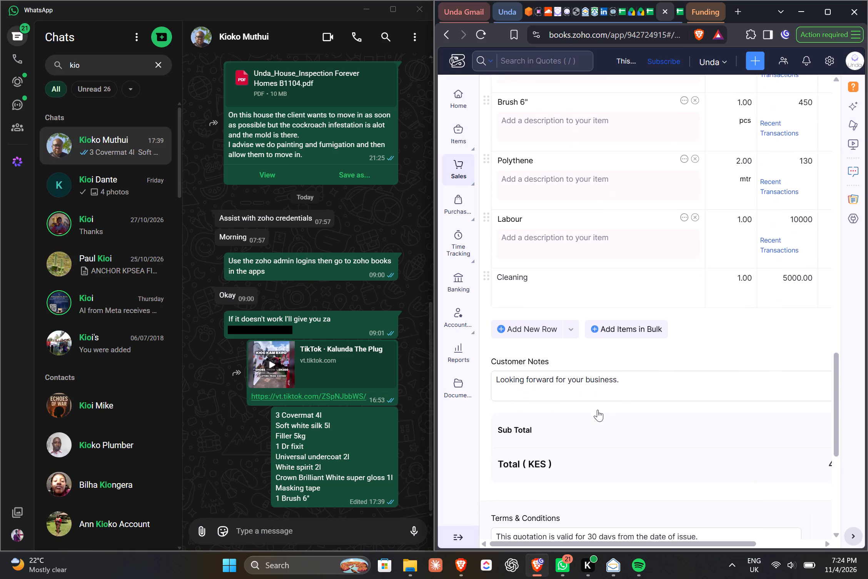
pyautogui.scroll(-2, 598, 410)
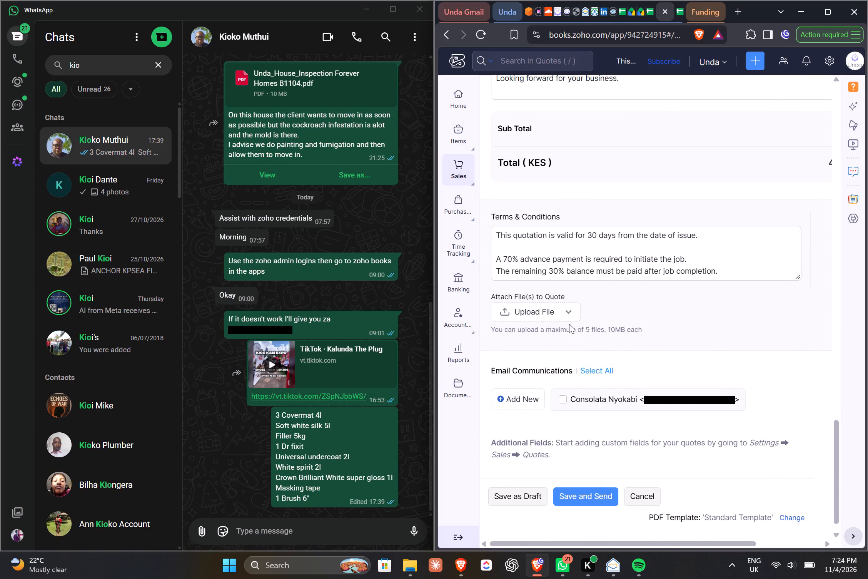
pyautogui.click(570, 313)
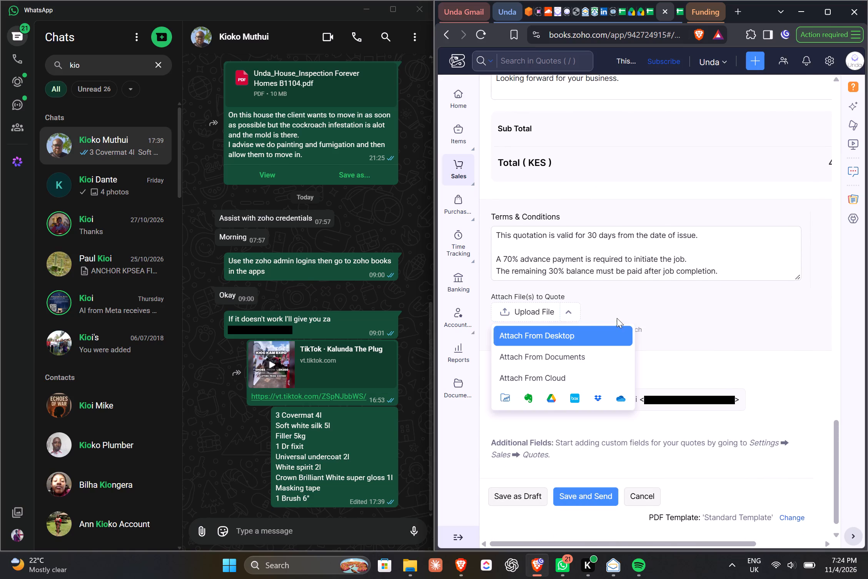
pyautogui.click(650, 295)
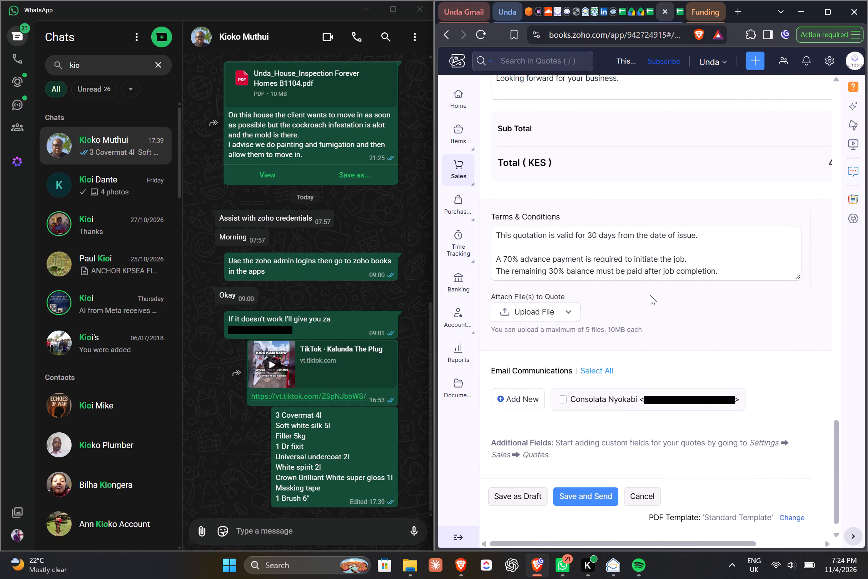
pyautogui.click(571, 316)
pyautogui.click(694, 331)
# Save the Humilis Heights quote as a draft after a final check of its details, items and terms.
pyautogui.scroll(-1, 694, 331)
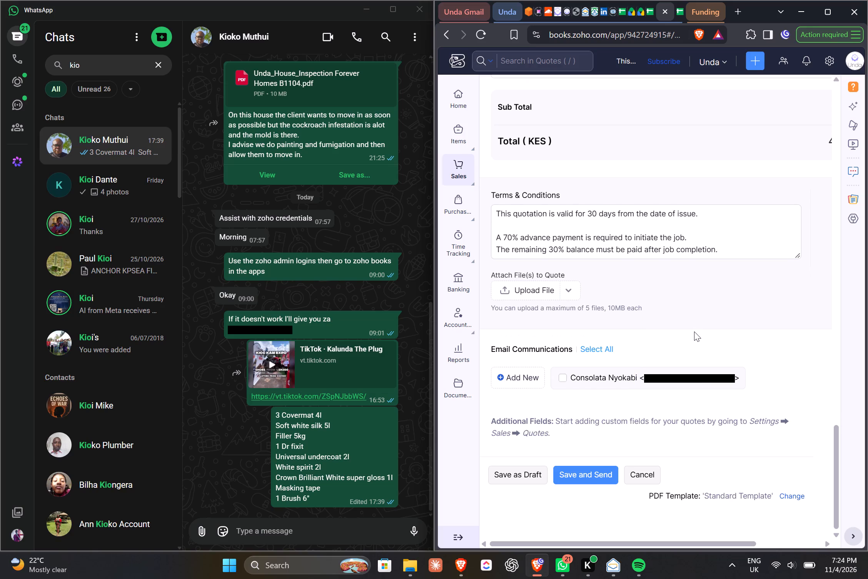
pyautogui.scroll(5, 559, 407)
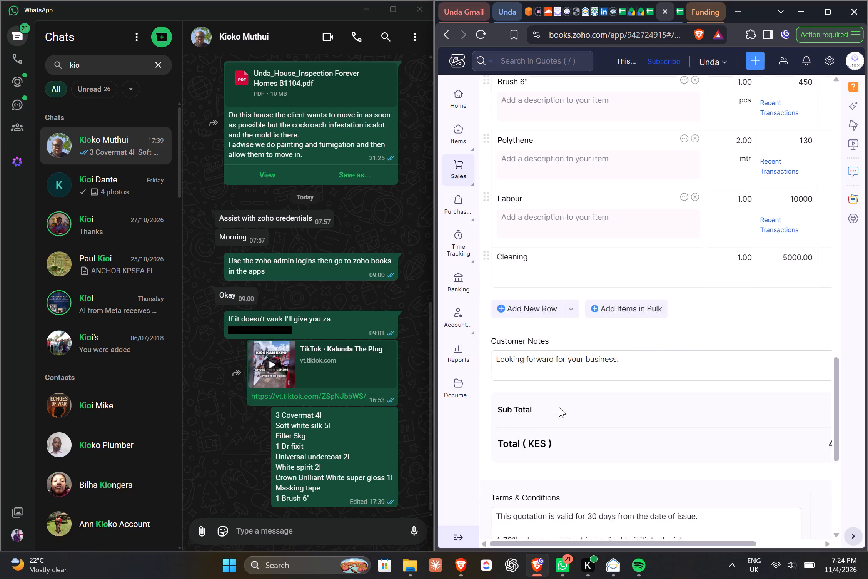
pyautogui.scroll(8, 559, 407)
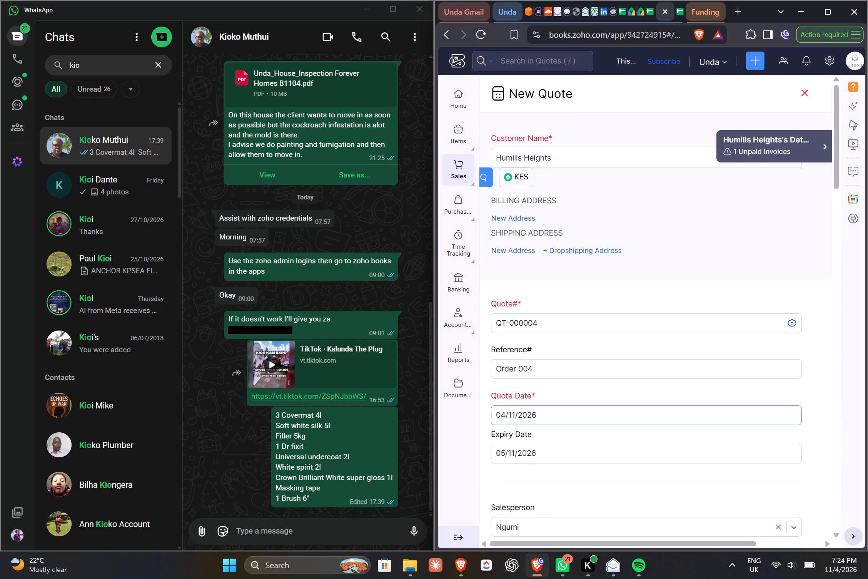
pyautogui.scroll(-16, 559, 407)
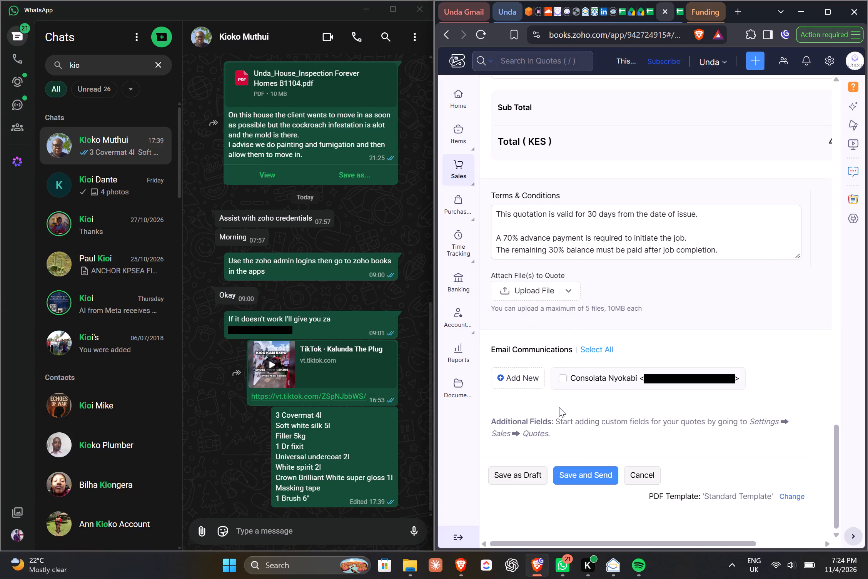
pyautogui.click(524, 479)
# Look over the quote's item table again, checking the quantities, rates and line amounts.
pyautogui.scroll(2, 564, 368)
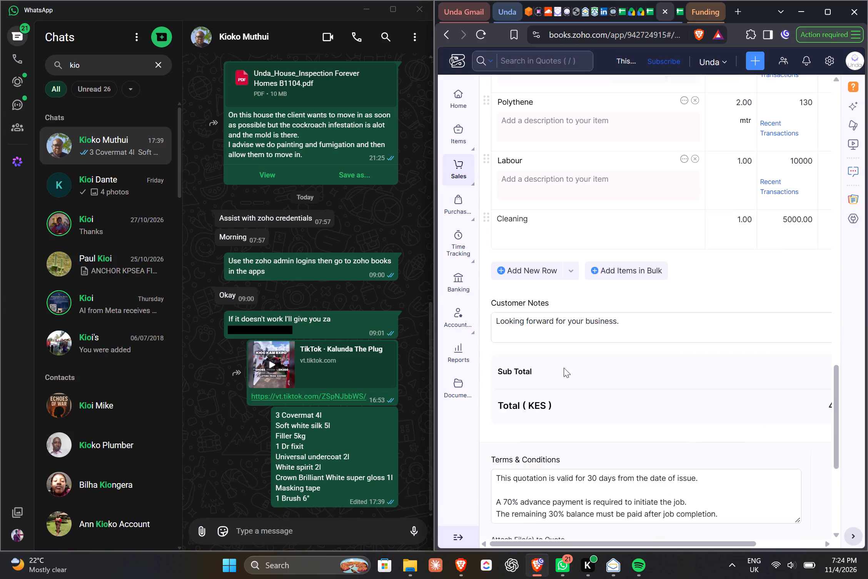
pyautogui.scroll(7, 564, 368)
pyautogui.scroll(-2, 564, 368)
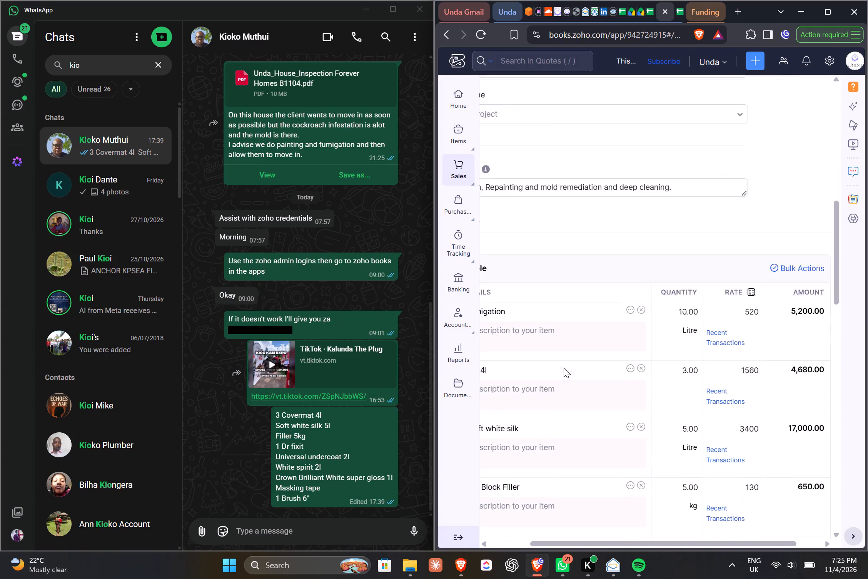
# Recheck the quote form from the item lines, quantities and rates down to the total and the terms and conditions.
pyautogui.scroll(-4, 564, 368)
pyautogui.scroll(1, 564, 368)
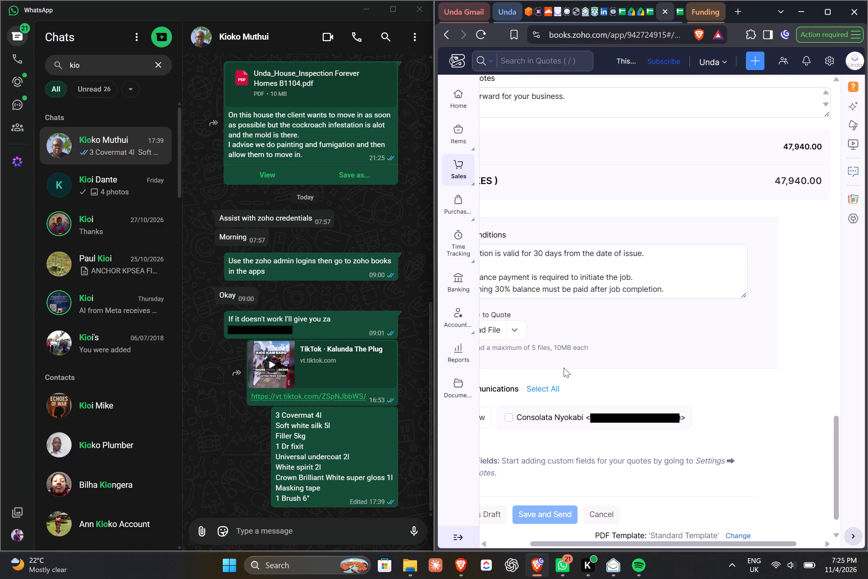
pyautogui.hscroll(2, 724, 278)
pyautogui.scroll(9, 724, 278)
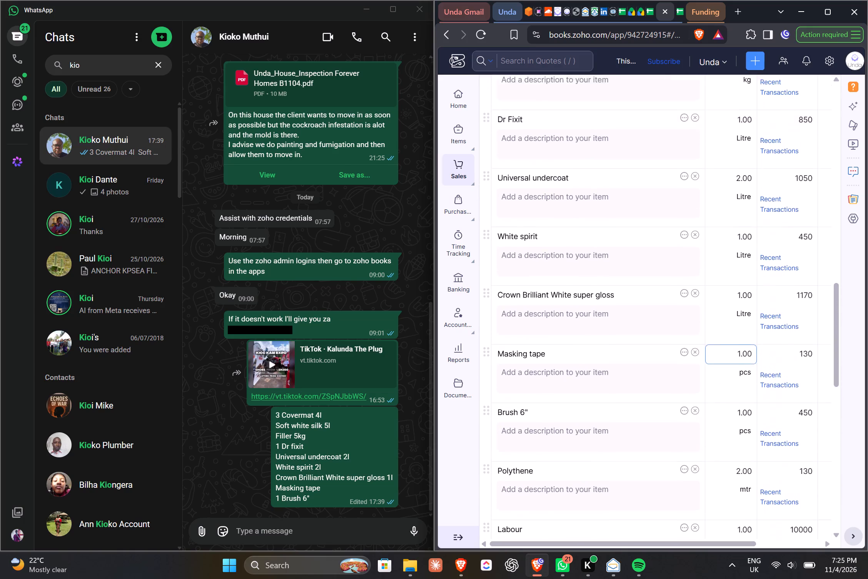
pyautogui.scroll(1, 724, 278)
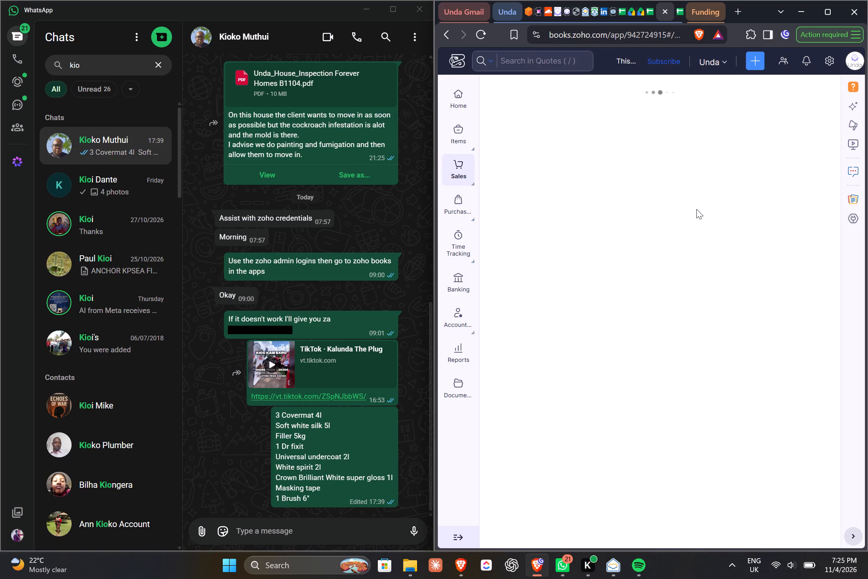
# Review quote QT-000004's dates, salesperson, subject and customer details, and its item list with quantities, prices and amounts.
pyautogui.scroll(1, 696, 209)
pyautogui.hscroll(-1, 696, 209)
pyautogui.hscroll(2, 688, 193)
pyautogui.scroll(-1, 688, 193)
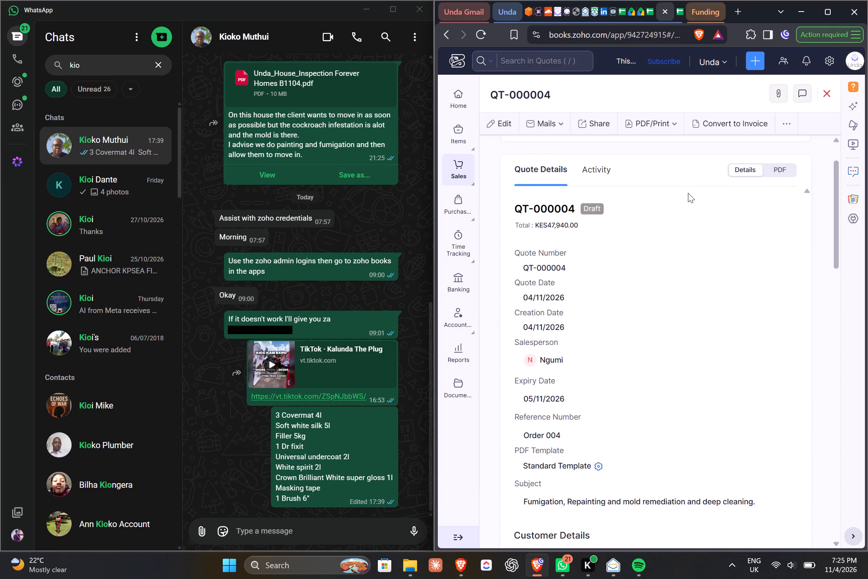
pyautogui.scroll(-1, 688, 193)
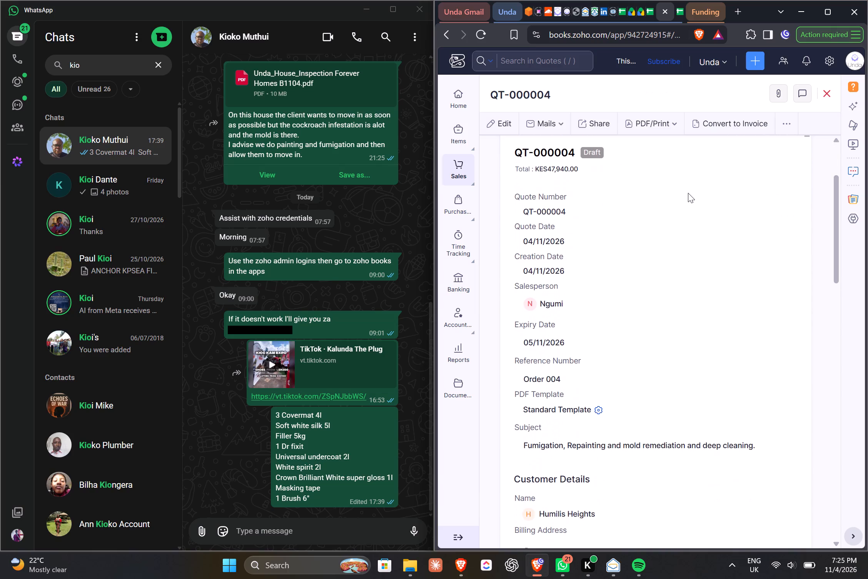
pyautogui.scroll(-4, 688, 193)
pyautogui.hscroll(1, 638, 323)
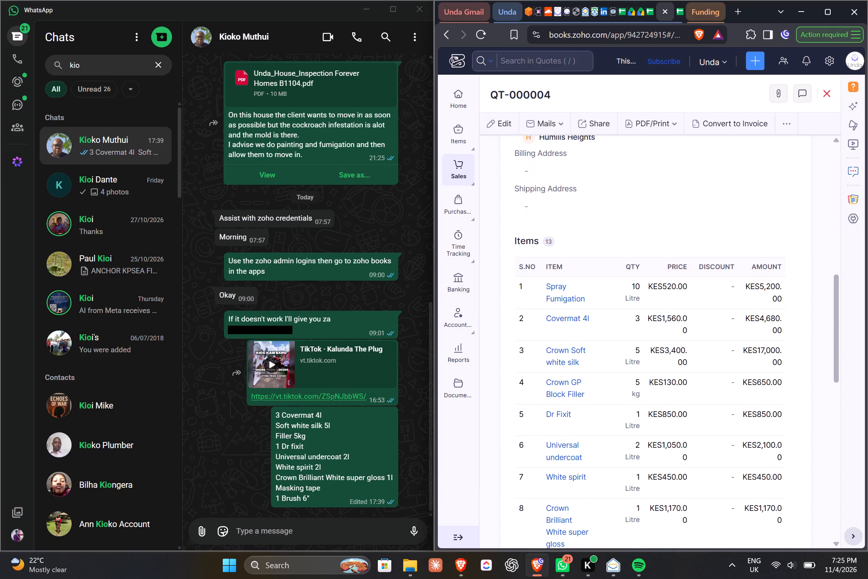
pyautogui.hscroll(1, 638, 323)
pyautogui.hscroll(-1, 638, 323)
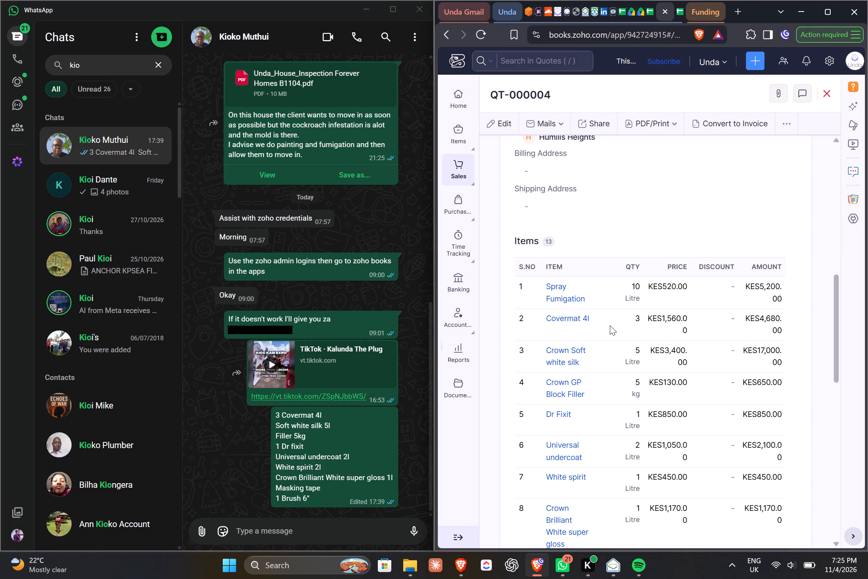
pyautogui.scroll(-1, 610, 325)
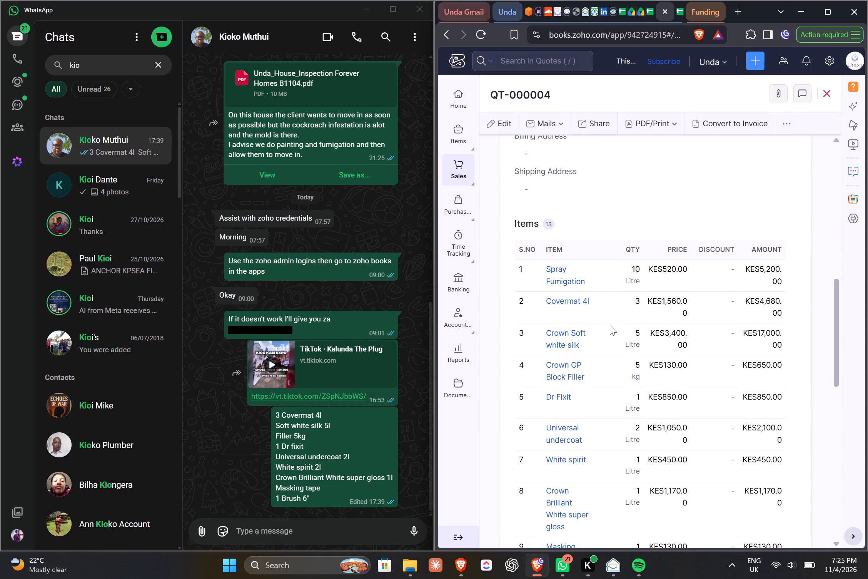
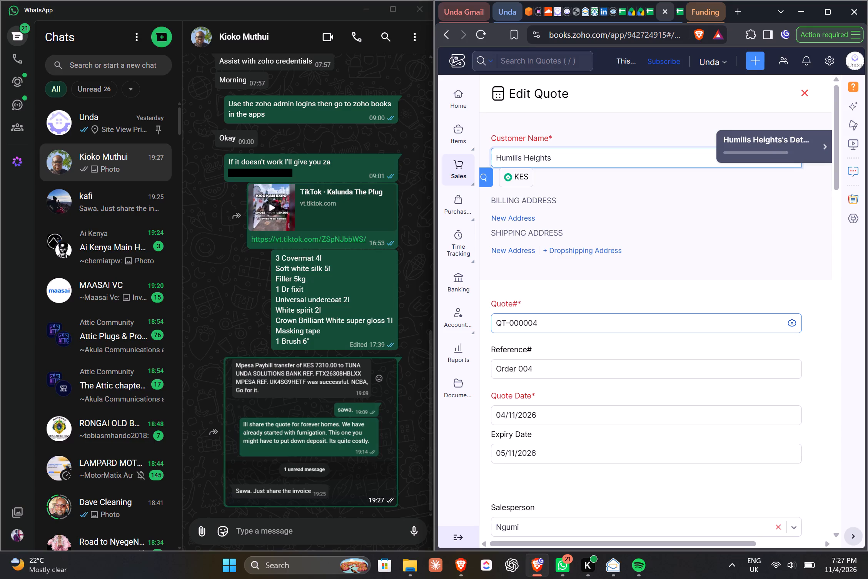
pyautogui.scroll(-2, 663, 390)
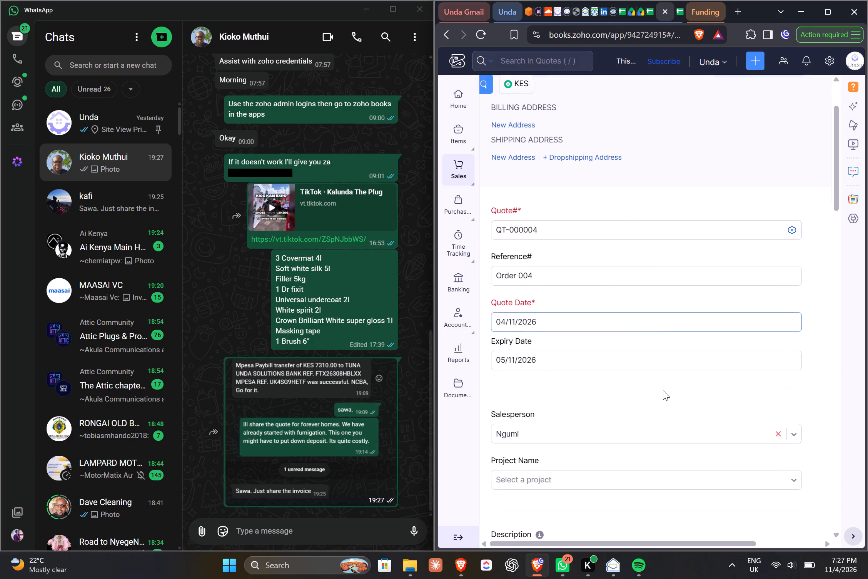
pyautogui.scroll(-4, 663, 390)
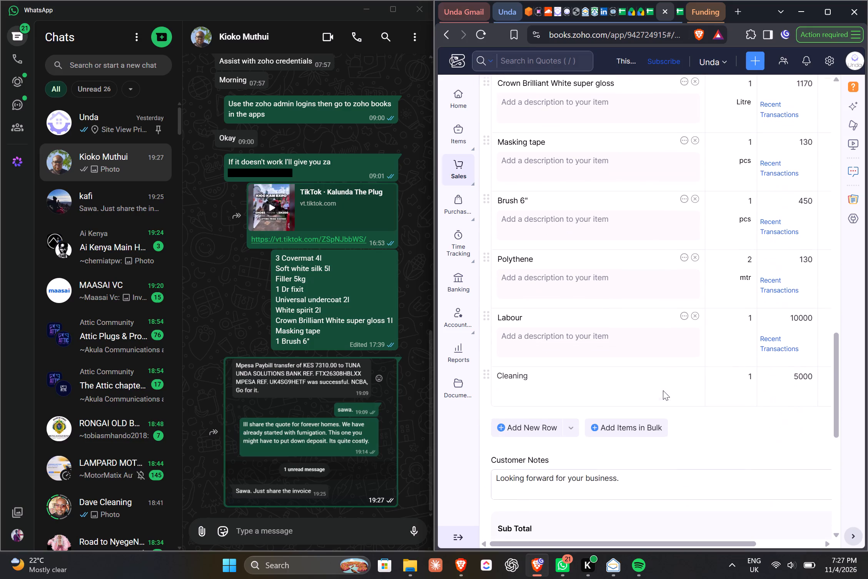
# Set the rate of the Cleaning line in the quote's item table to 5200.
pyautogui.click(802, 355)
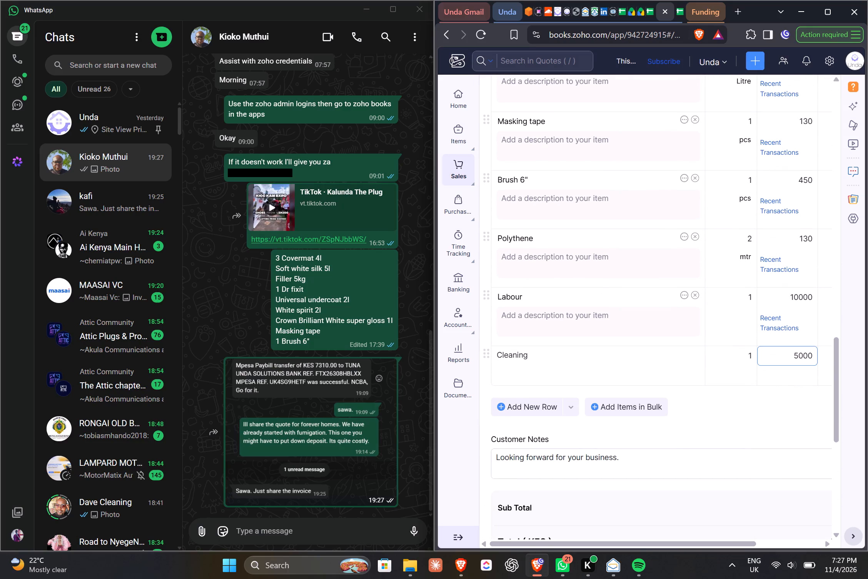
pyautogui.press('BackSpace')
pyautogui.press('2')
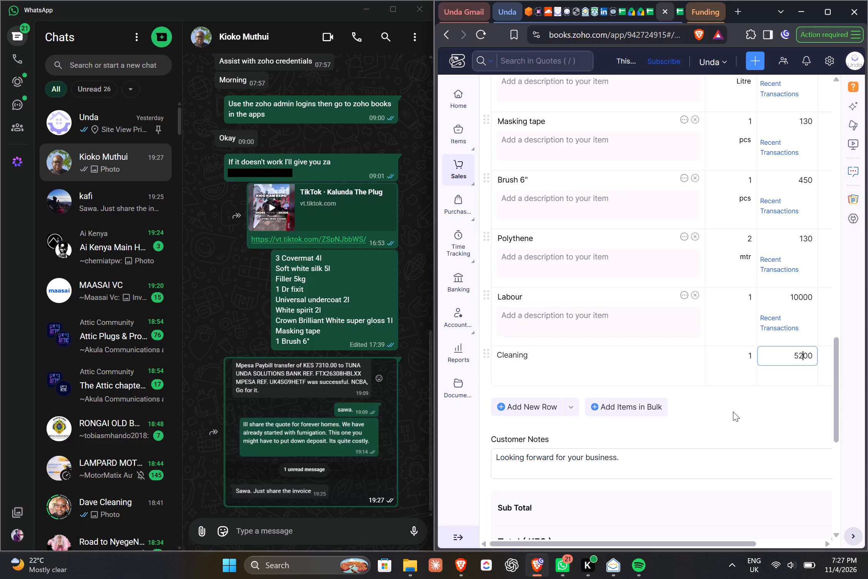
pyautogui.click(734, 413)
# Set the rate of the Labour line in the quote's item table to 11000.
pyautogui.scroll(1, 703, 326)
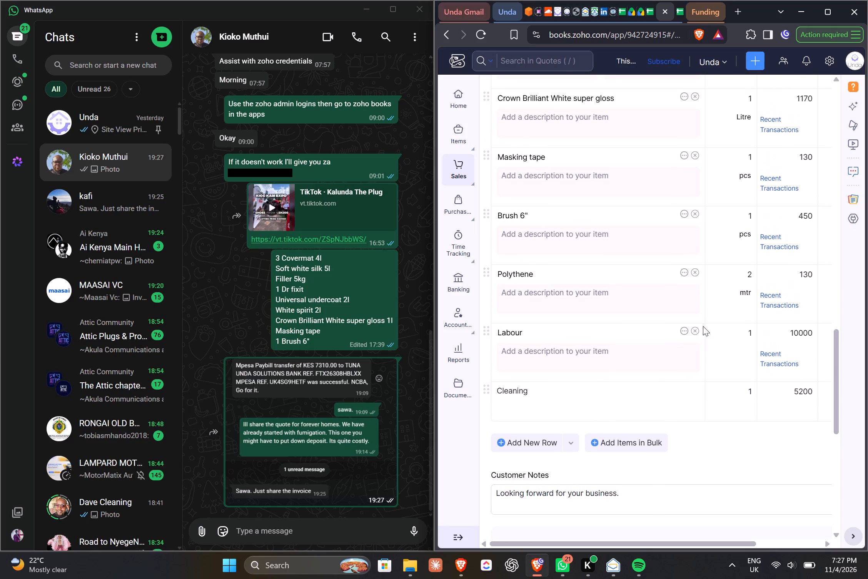
pyautogui.scroll(1, 663, 299)
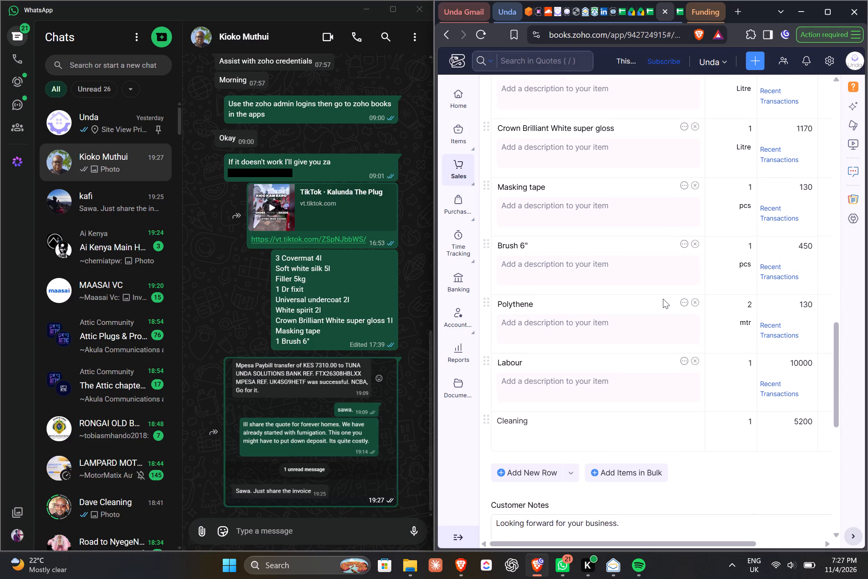
pyautogui.scroll(1, 646, 379)
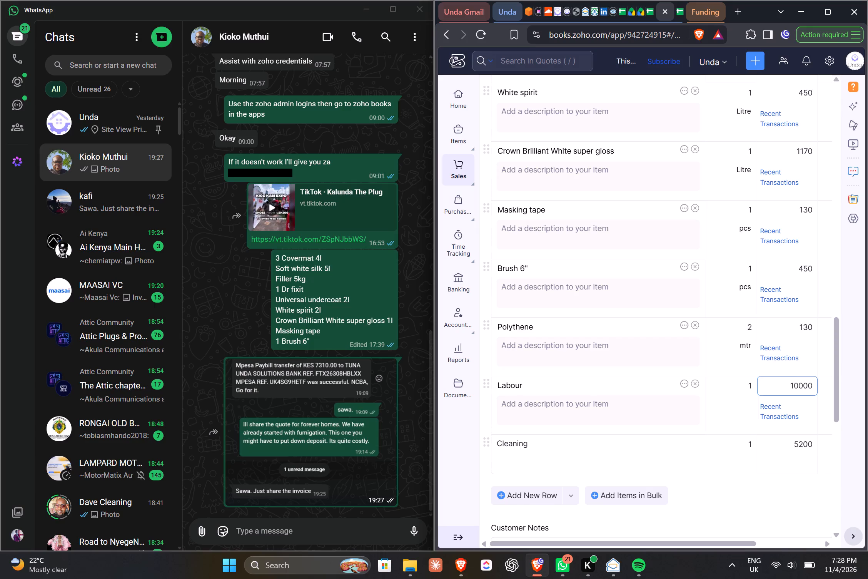
pyautogui.click(804, 385)
pyautogui.press('BackSpace')
pyautogui.press('5')
pyautogui.press('BackSpace')
pyautogui.press('BackSpace')
pyautogui.press('1')
pyautogui.press('0')
pyautogui.click(797, 487)
# Review the edited quote's item quantities, rates, line amounts, totals and terms and conditions.
pyautogui.scroll(2, 765, 348)
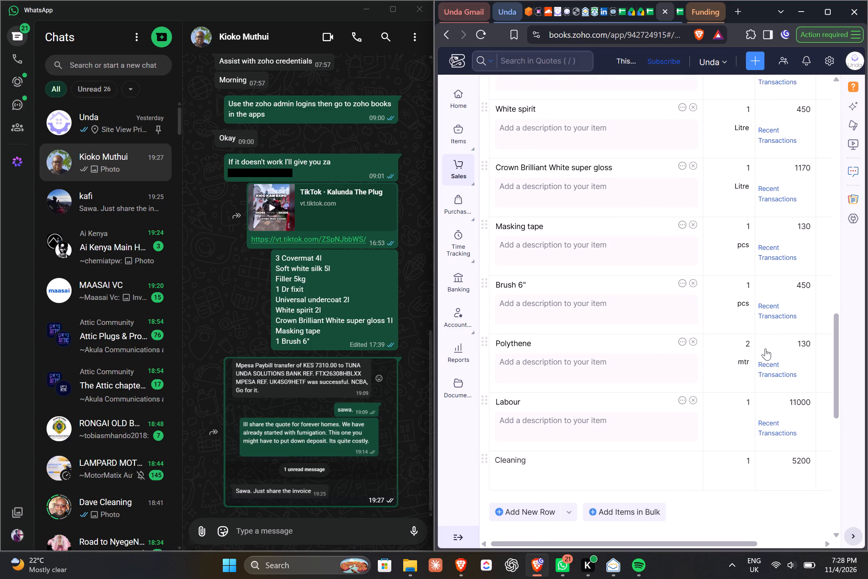
pyautogui.scroll(6, 765, 348)
pyautogui.scroll(-4, 765, 348)
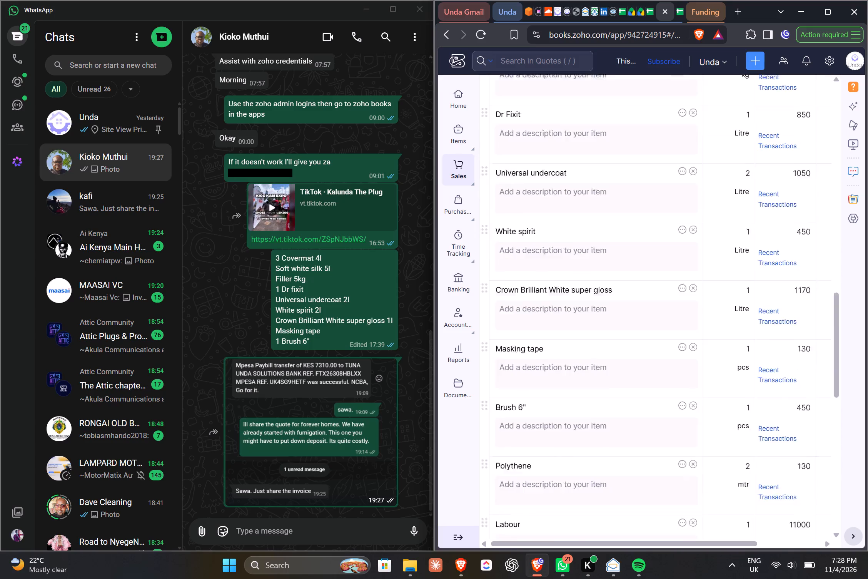
pyautogui.scroll(-2, 765, 348)
pyautogui.hscroll(-1, 765, 348)
pyautogui.hscroll(2, 765, 348)
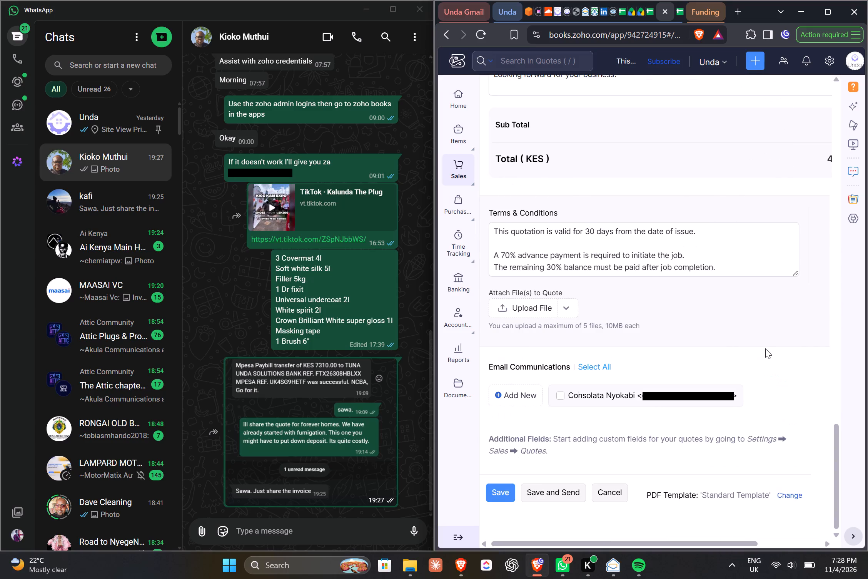
pyautogui.hscroll(1, 765, 348)
pyautogui.scroll(2, 765, 348)
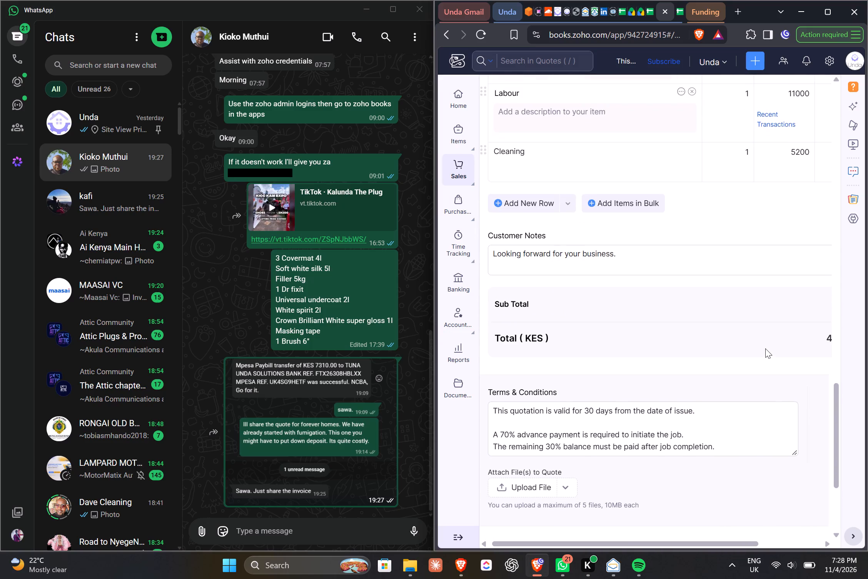
pyautogui.scroll(1, 765, 348)
pyautogui.scroll(-1, 780, 224)
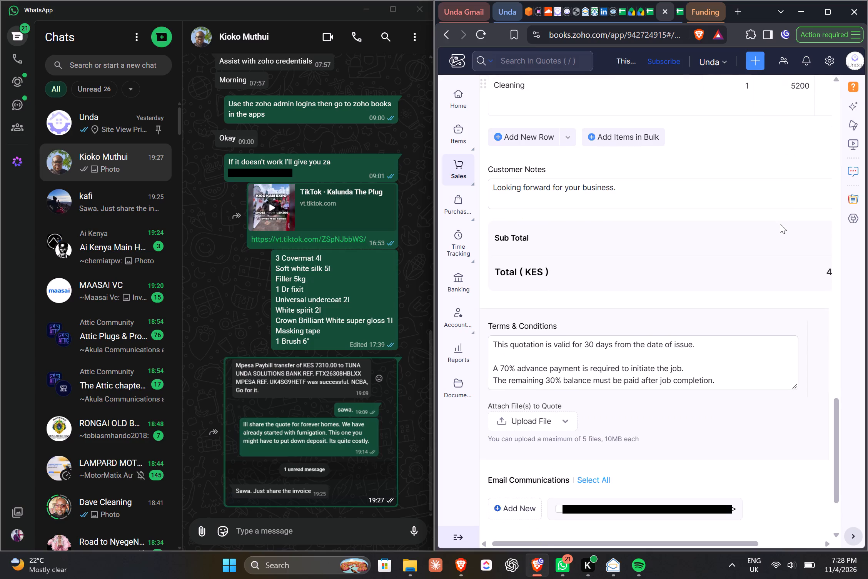
pyautogui.hscroll(-1, 780, 224)
pyautogui.scroll(2, 780, 224)
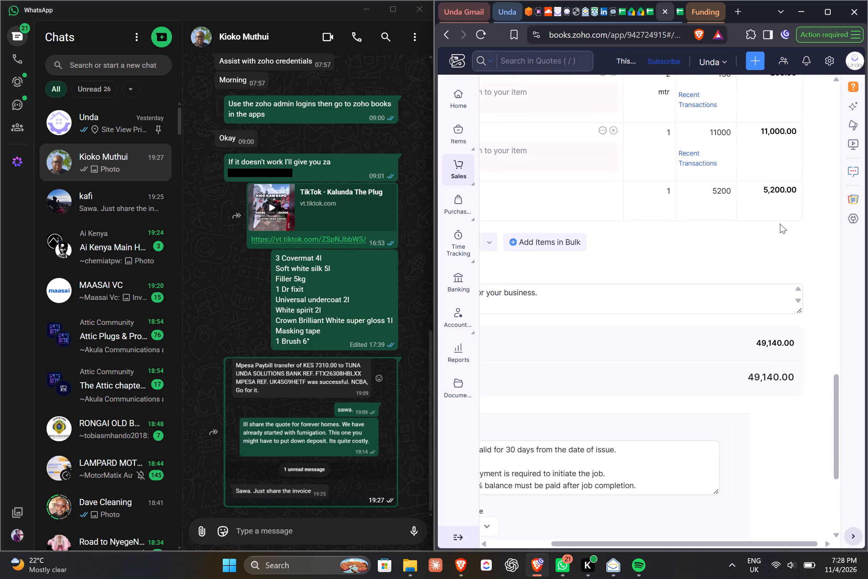
pyautogui.scroll(1, 780, 224)
pyautogui.hscroll(2, 780, 224)
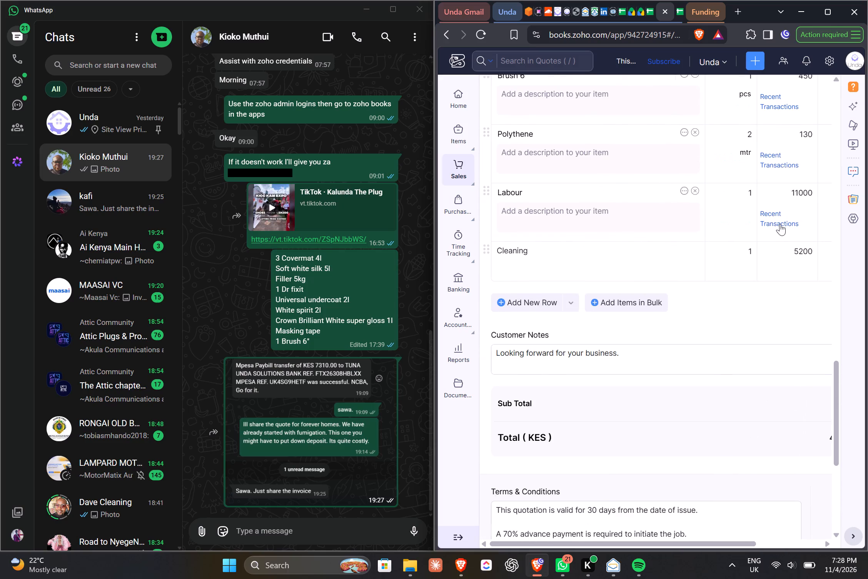
pyautogui.scroll(2, 780, 224)
pyautogui.scroll(-5, 780, 224)
pyautogui.scroll(3, 780, 224)
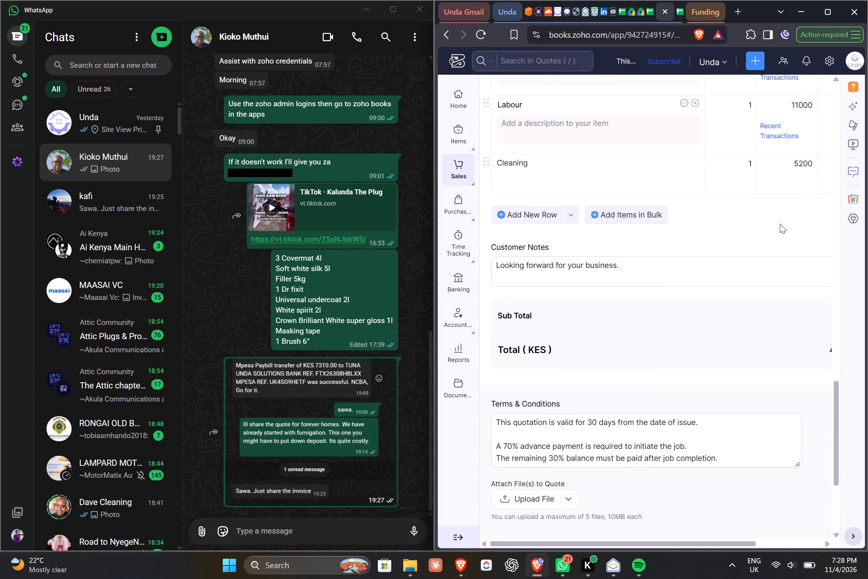
pyautogui.scroll(1, 780, 224)
pyautogui.scroll(-1, 780, 224)
pyautogui.scroll(5, 780, 224)
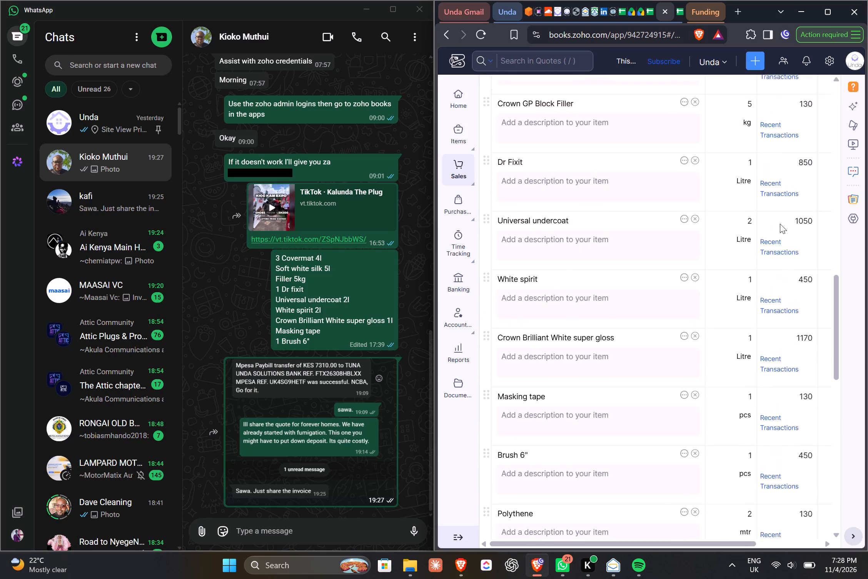
pyautogui.scroll(9, 780, 224)
pyautogui.scroll(-15, 780, 224)
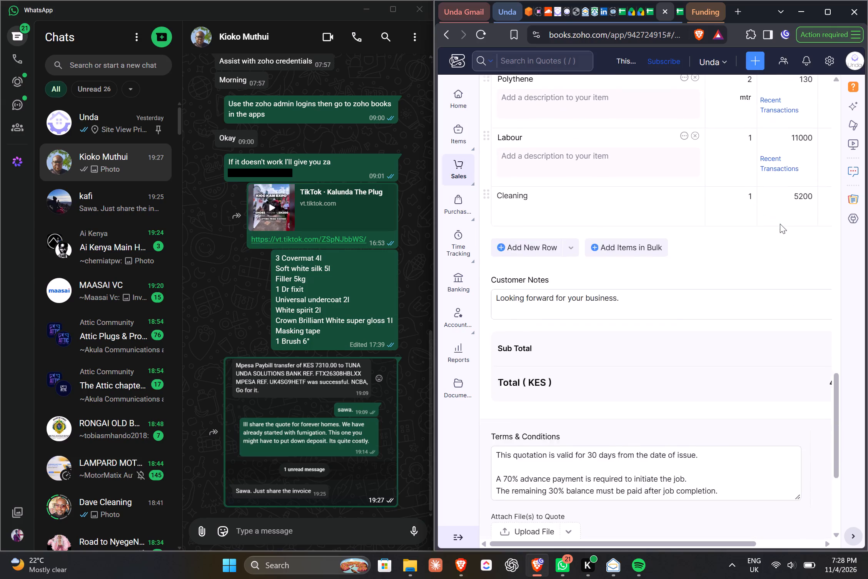
# Save the changes to the Humilis Heights quote.
pyautogui.click(504, 485)
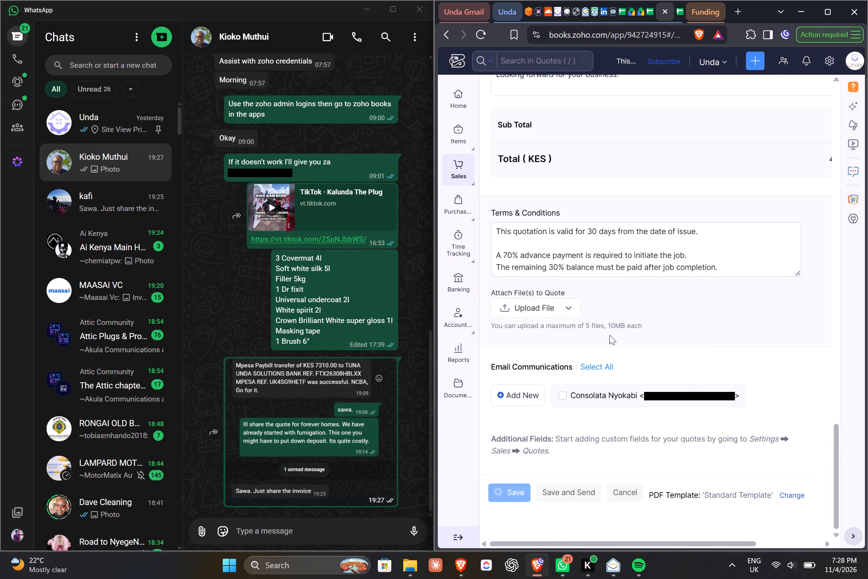
# Look over the Humilis Heights quote while it saves and on its saved page, checking the details, totals, notes and terms.
pyautogui.scroll(12, 609, 335)
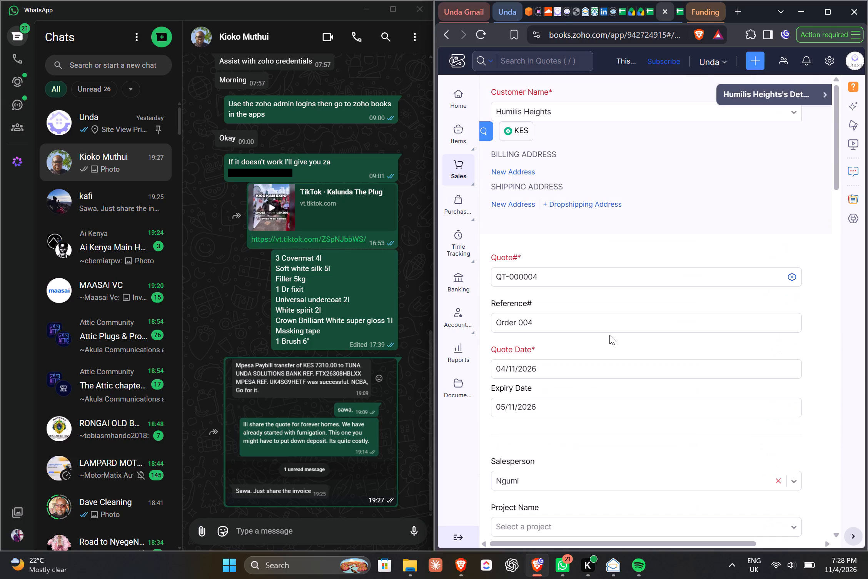
pyautogui.scroll(-1, 609, 335)
pyautogui.scroll(1, 609, 335)
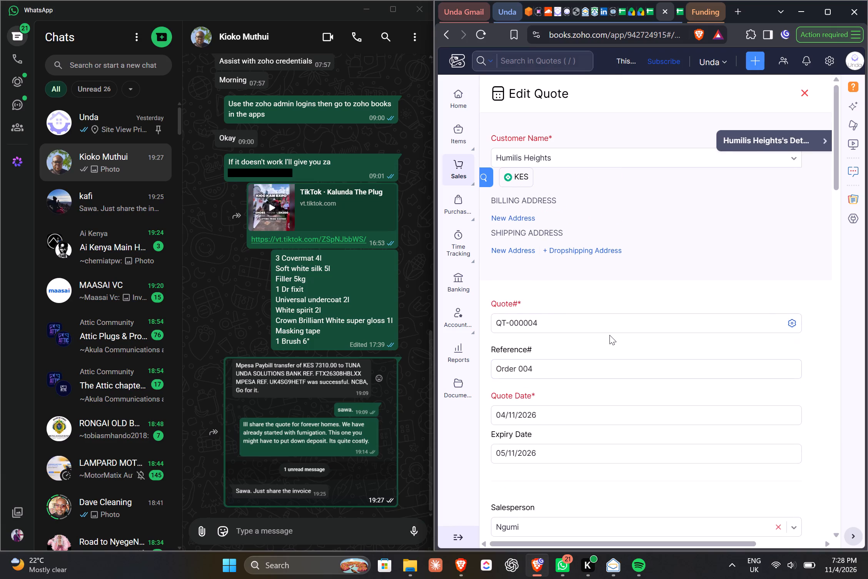
pyautogui.scroll(-9, 609, 335)
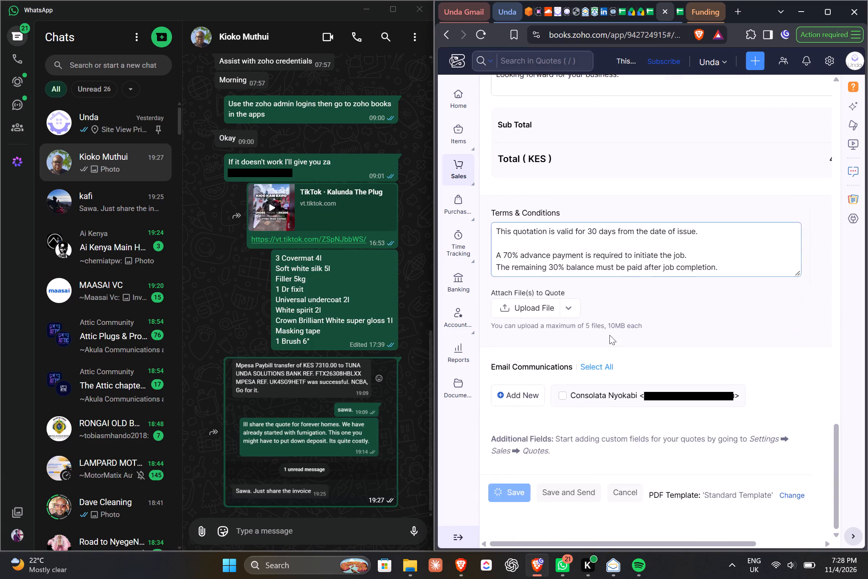
pyautogui.scroll(13, 609, 335)
pyautogui.scroll(-13, 609, 335)
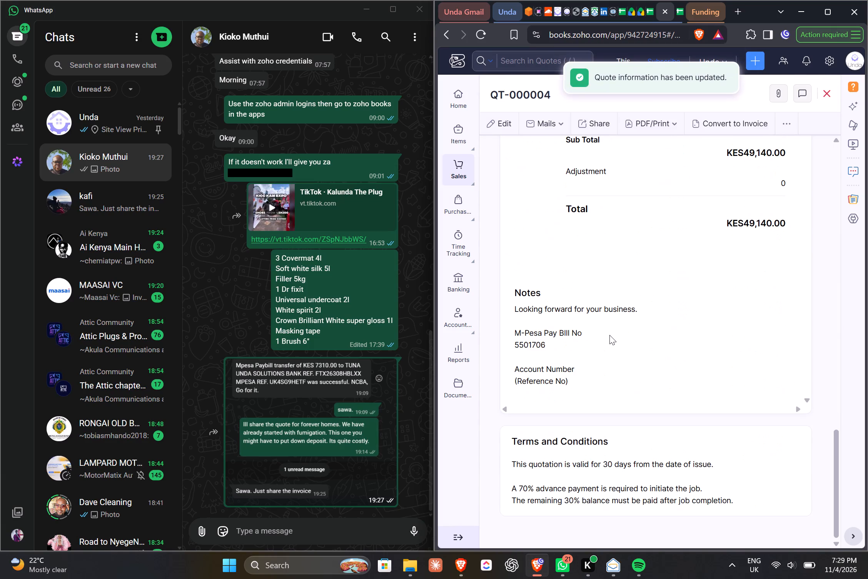
pyautogui.scroll(-4, 609, 335)
pyautogui.scroll(15, 609, 335)
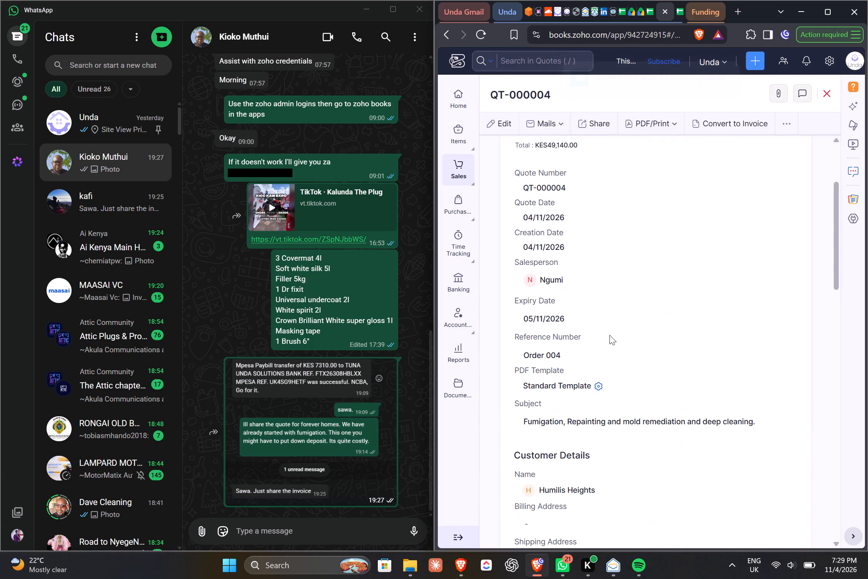
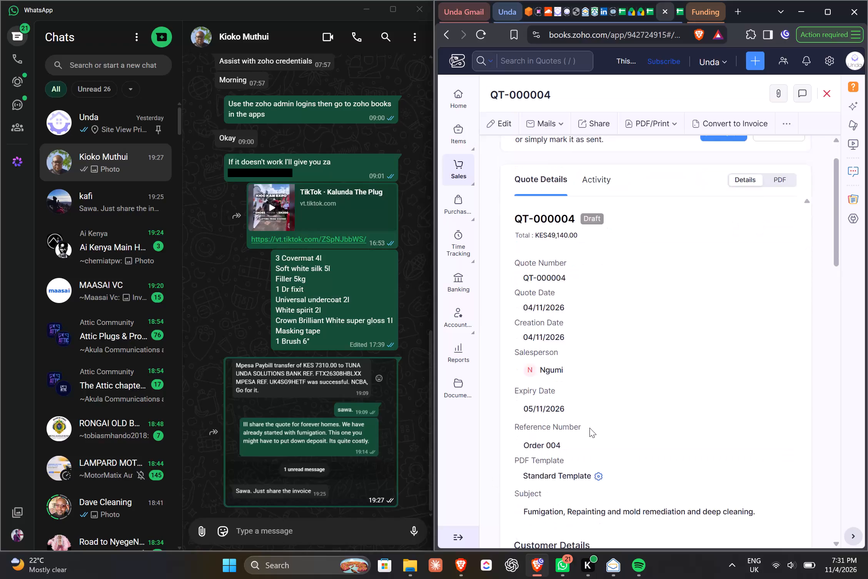
# Review the saved Humilis Heights quote's dates, customer details, item lines, totals, notes and terms and conditions.
pyautogui.scroll(-2, 589, 428)
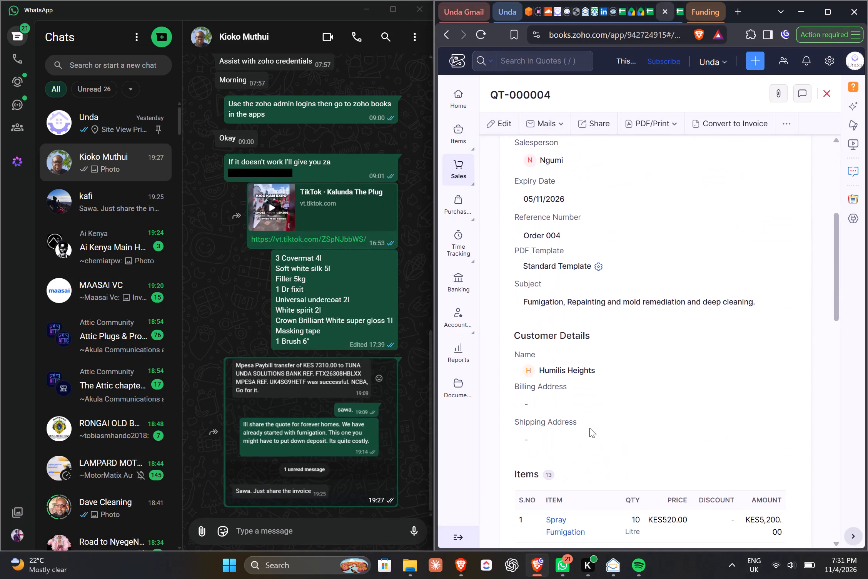
pyautogui.scroll(-13, 589, 428)
pyautogui.scroll(8, 589, 428)
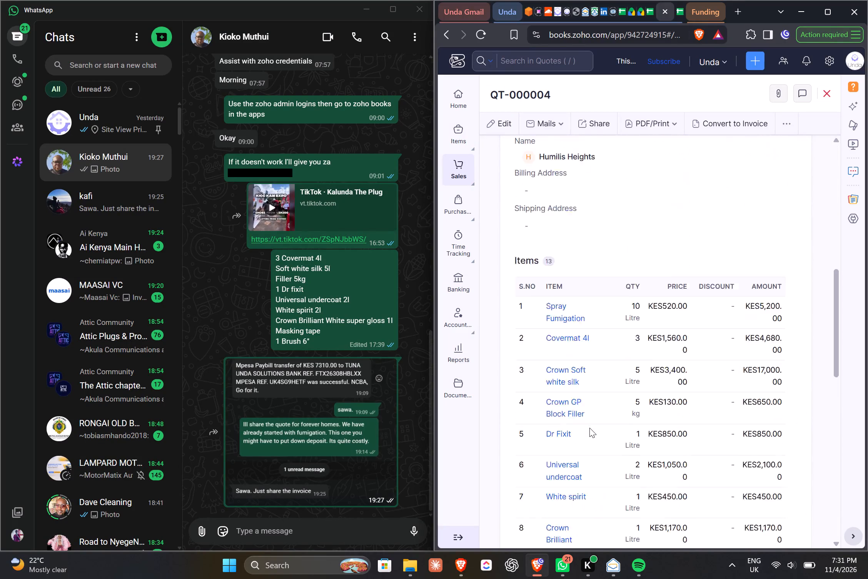
pyautogui.scroll(-8, 589, 428)
pyautogui.scroll(3, 593, 365)
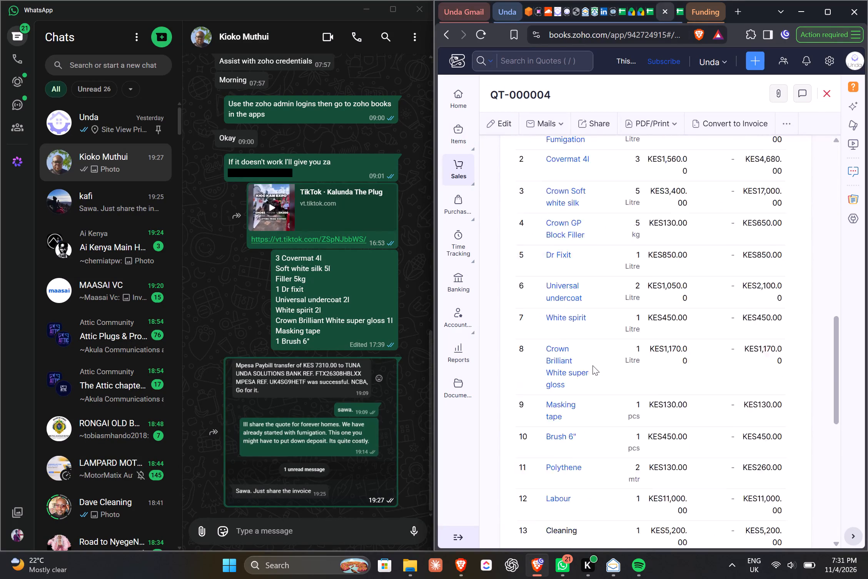
pyautogui.scroll(11, 593, 365)
pyautogui.scroll(-2, 593, 365)
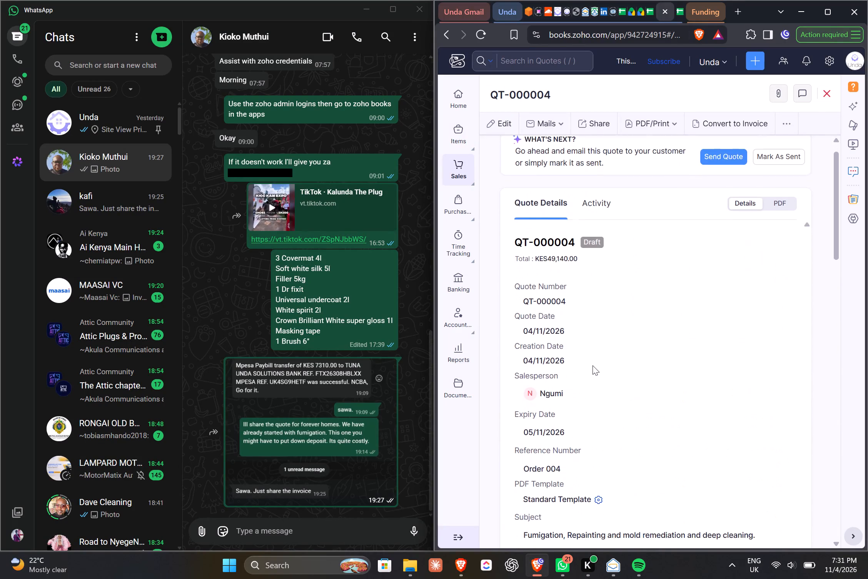
pyautogui.scroll(-6, 593, 365)
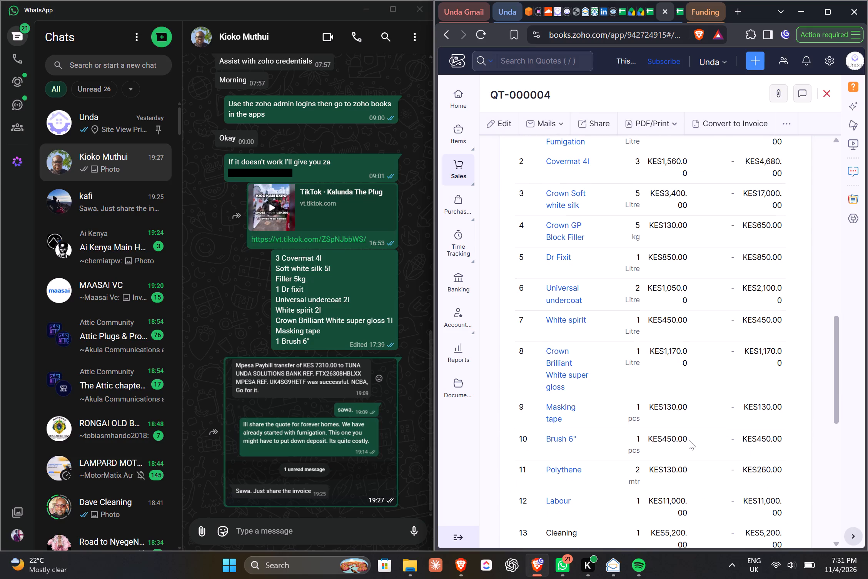
pyautogui.scroll(3, 658, 375)
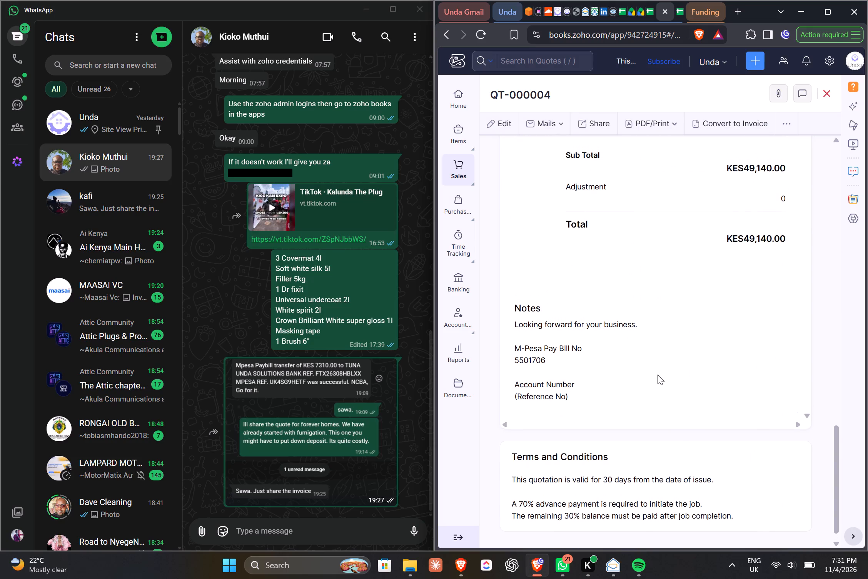
pyautogui.scroll(10, 658, 375)
pyautogui.scroll(-17, 658, 375)
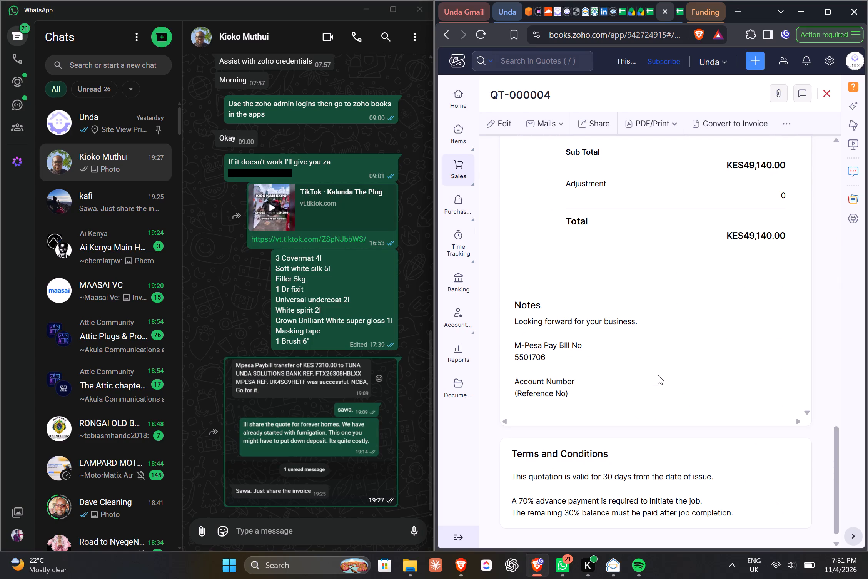
pyautogui.scroll(-2, 658, 375)
pyautogui.scroll(14, 658, 375)
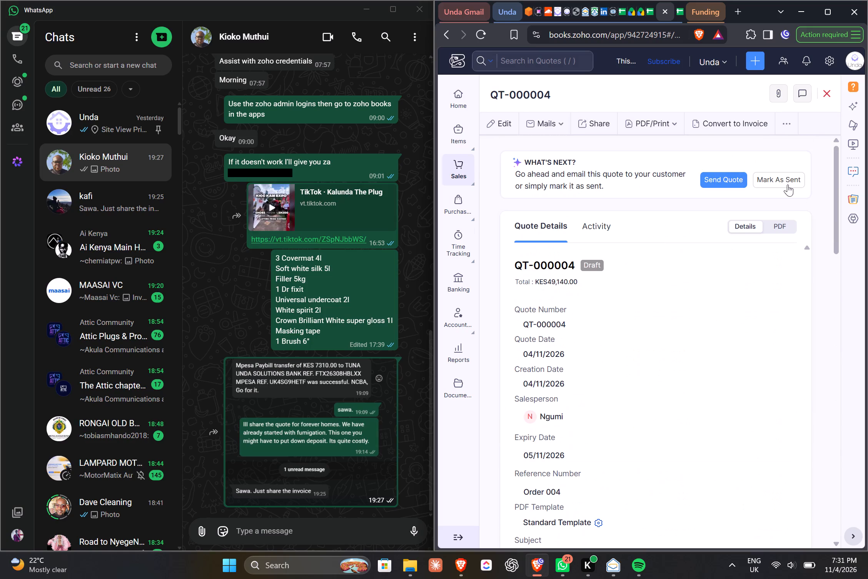
# Check the Humilis Heights quote by switching between its PDF and details views and reading the items and totals.
pyautogui.click(781, 228)
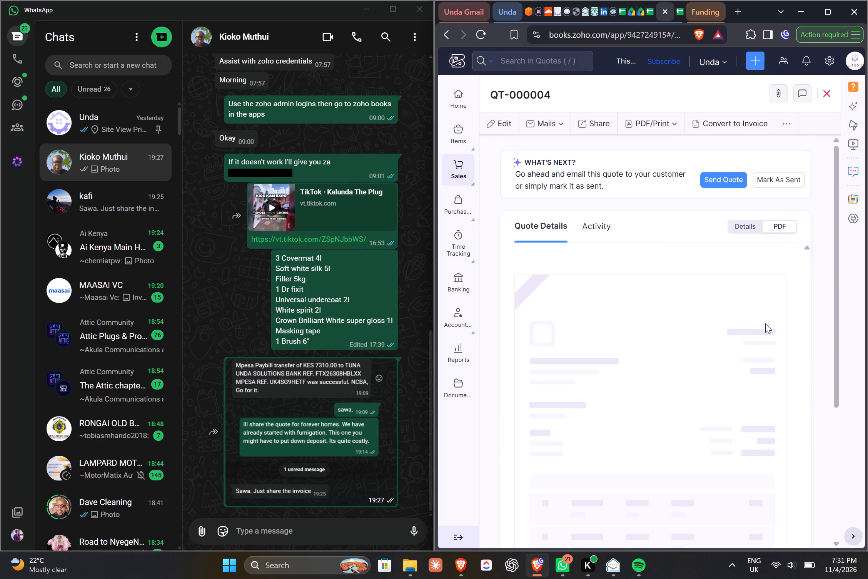
pyautogui.click(747, 227)
pyautogui.scroll(-5, 780, 223)
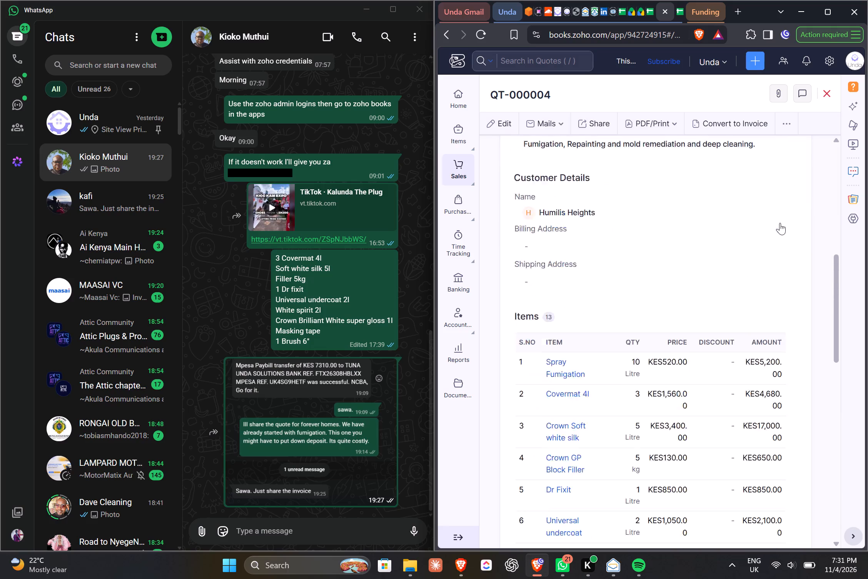
pyautogui.scroll(-5, 780, 223)
pyautogui.scroll(13, 780, 223)
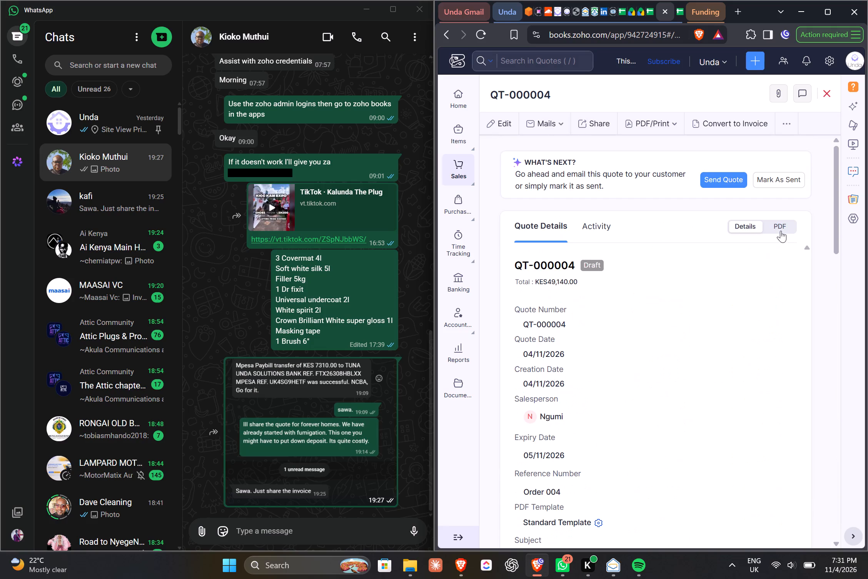
pyautogui.click(781, 231)
pyautogui.click(781, 228)
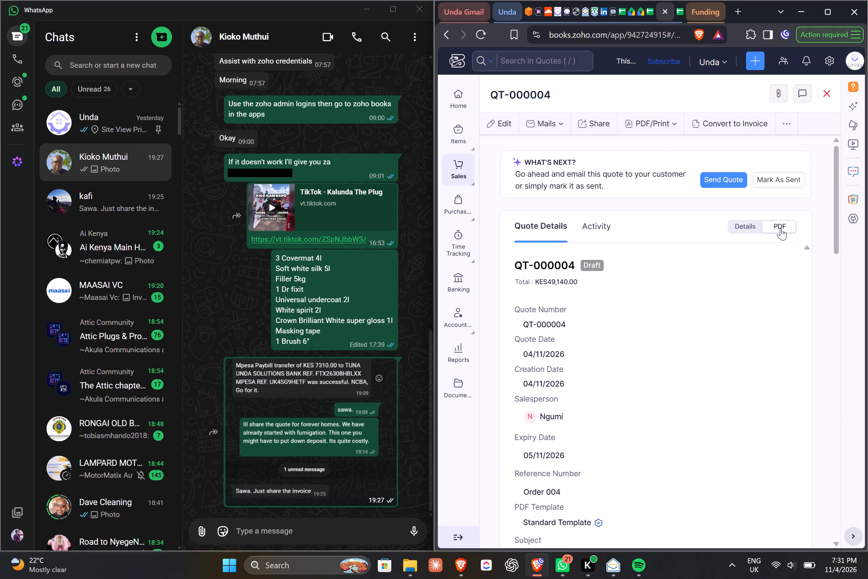
pyautogui.scroll(-1, 728, 304)
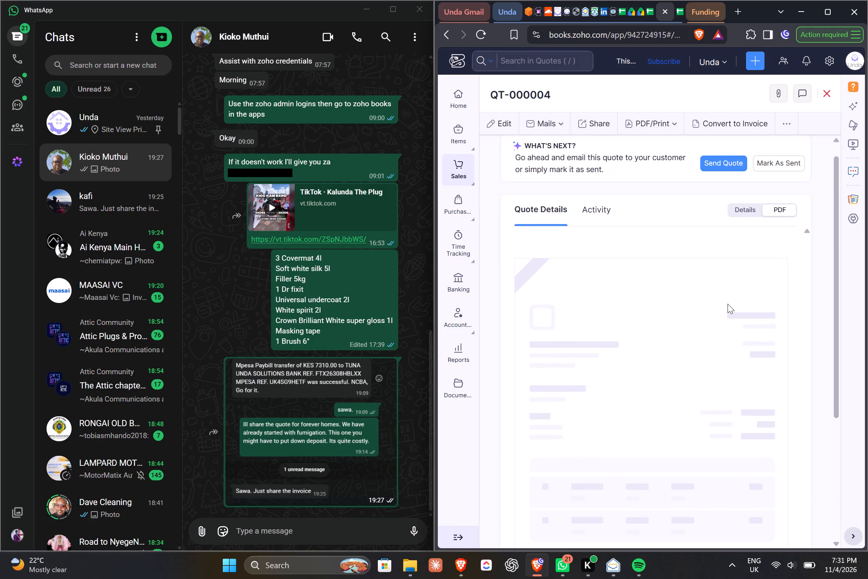
pyautogui.click(747, 204)
pyautogui.click(740, 211)
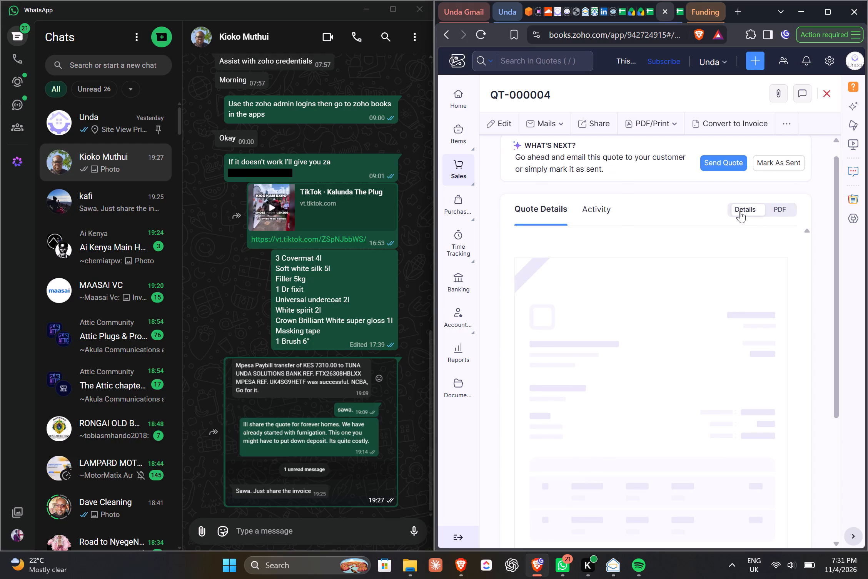
pyautogui.scroll(-4, 632, 438)
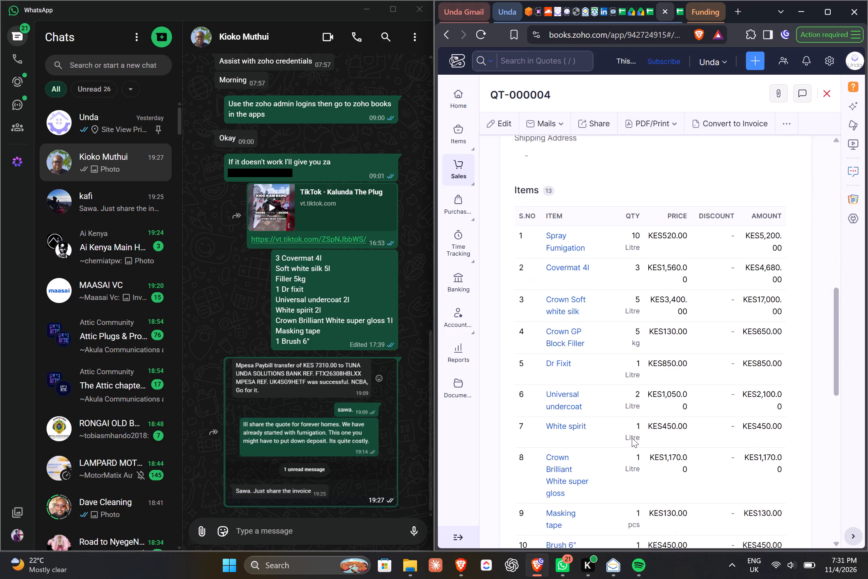
pyautogui.scroll(-5, 632, 438)
pyautogui.scroll(4, 632, 438)
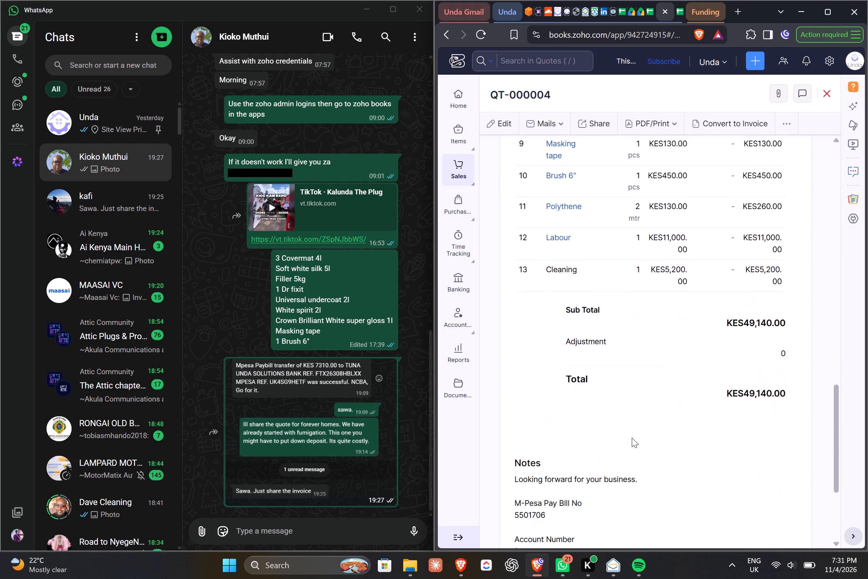
pyautogui.scroll(2, 632, 438)
# Export the Humilis Heights quote as a PDF and open its print preview.
pyautogui.click(668, 130)
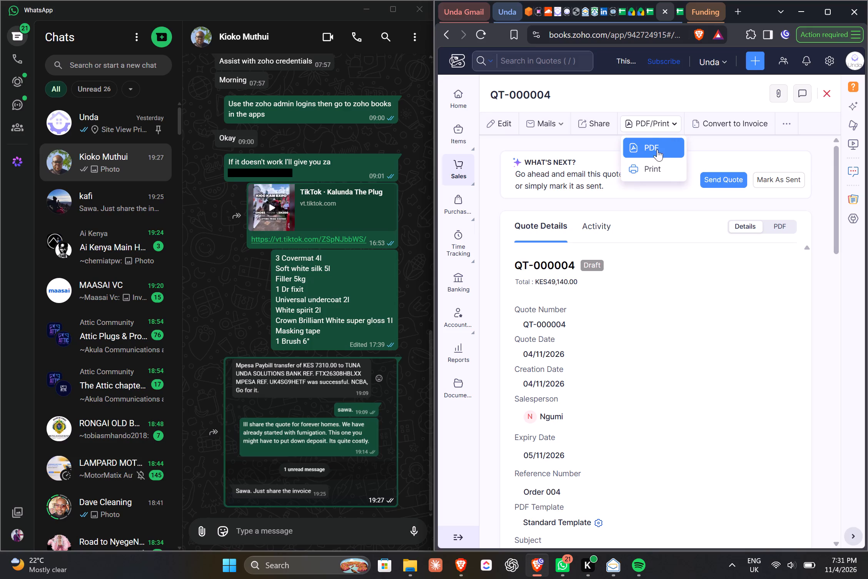
pyautogui.click(651, 140)
pyautogui.click(667, 128)
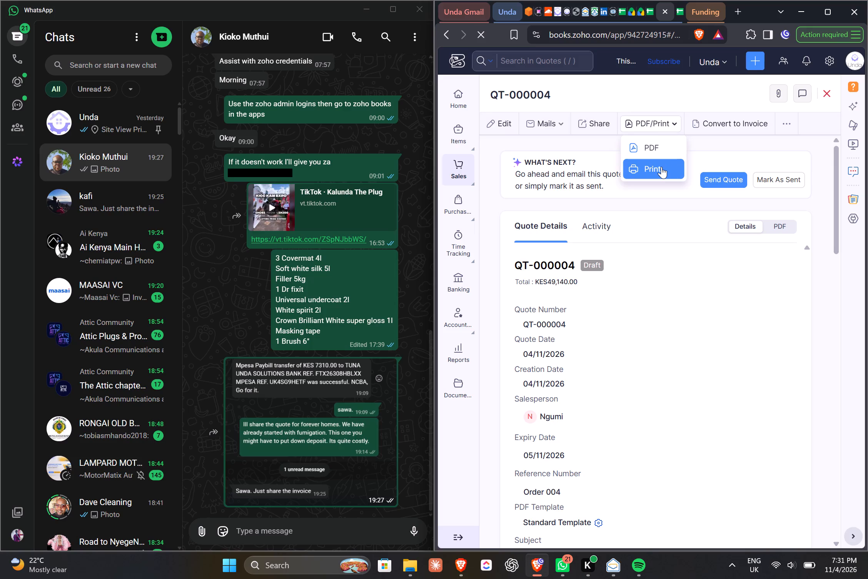
pyautogui.click(661, 167)
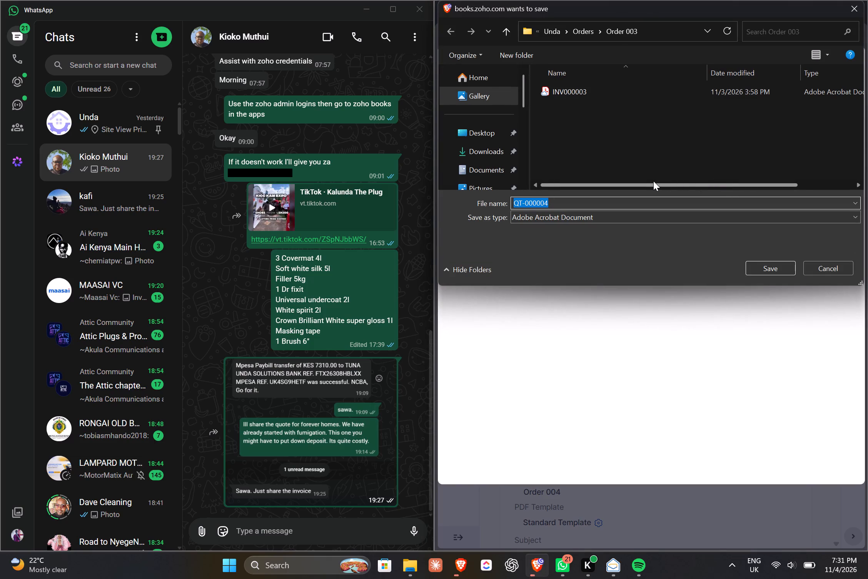
# Create a folder named Order 004 inside Unda's Orders folder for the exported quote.
pyautogui.click(579, 32)
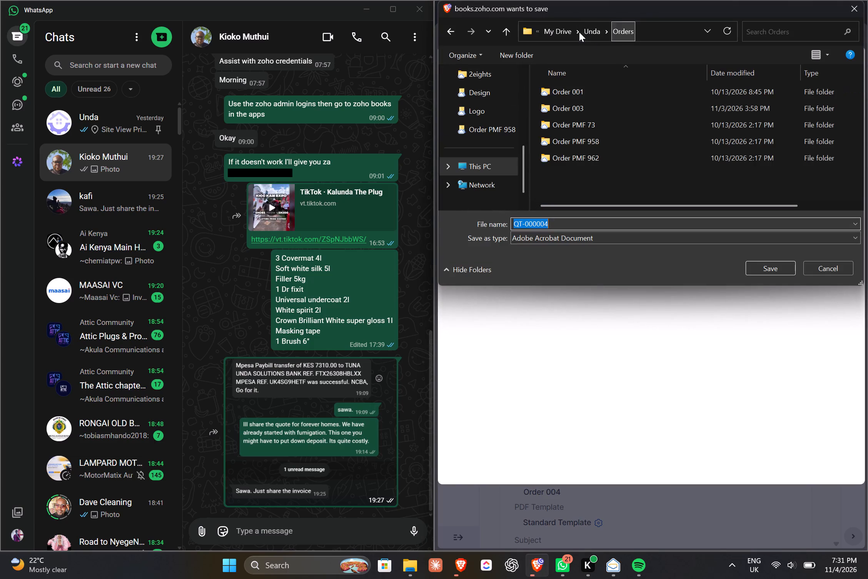
pyautogui.click(510, 54)
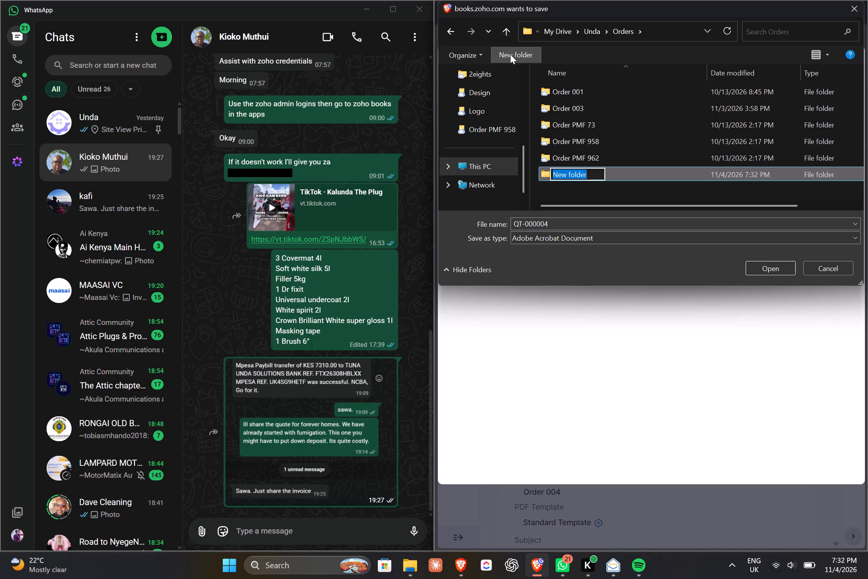
pyautogui.write('Order')
pyautogui.press('space')
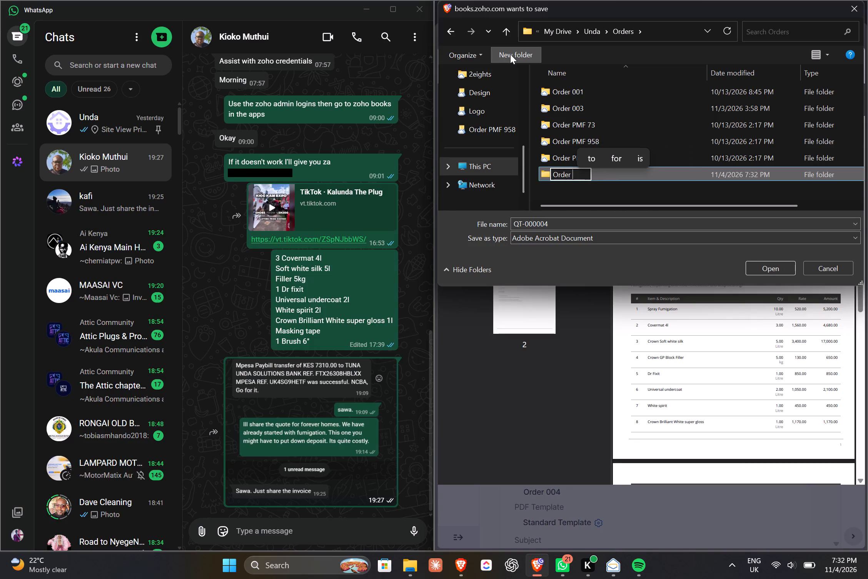
pyautogui.write('004')
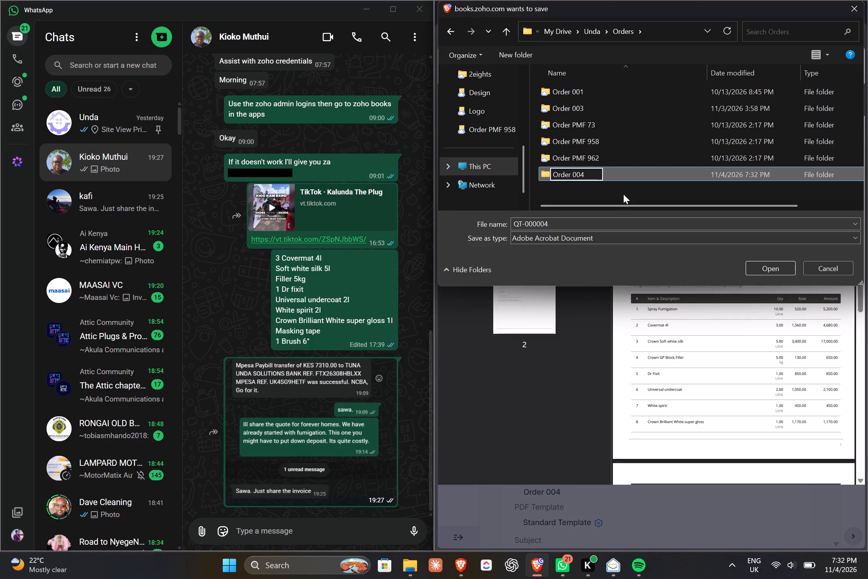
# Save the quote PDF in the Order 004 folder under its suggested file name.
pyautogui.tripleClick(670, 174)
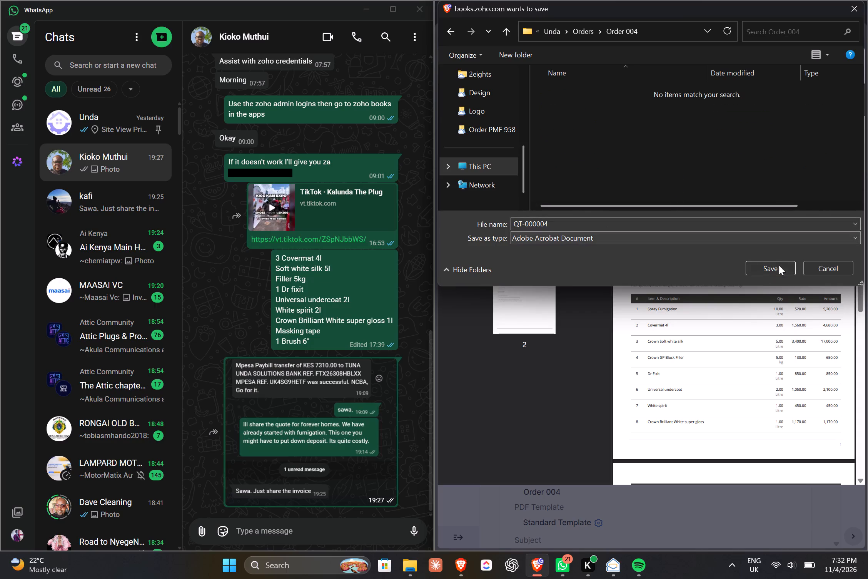
pyautogui.click(780, 266)
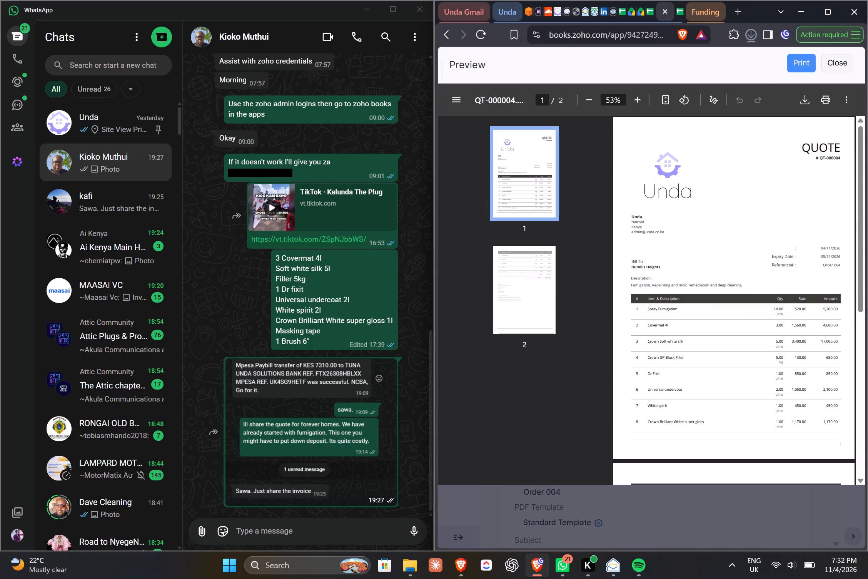
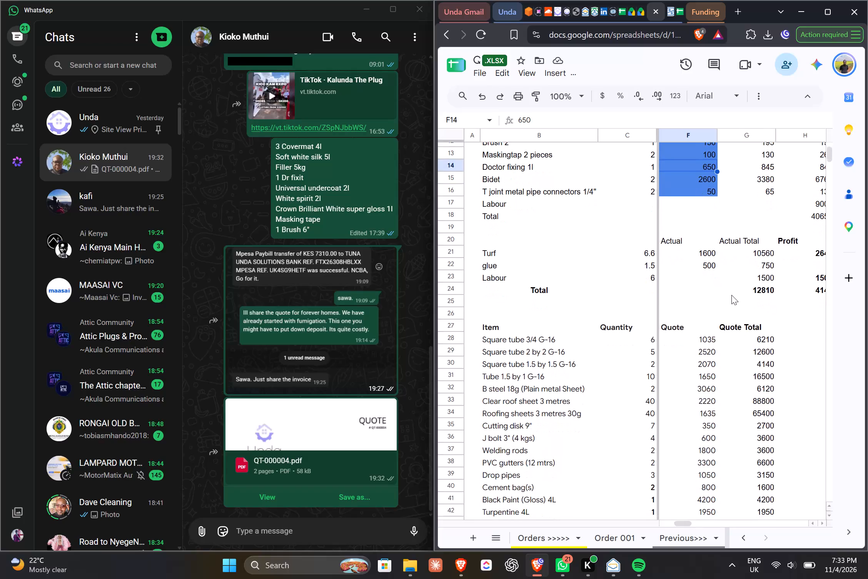
# Switch from the spreadsheet back to the Humilis Heights quote in Zoho Books and close its print preview.
pyautogui.scroll(1, 731, 295)
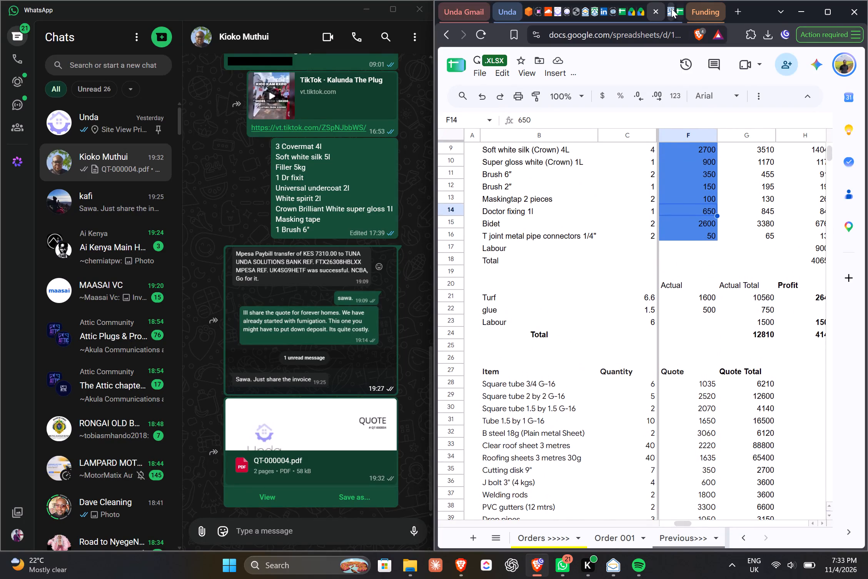
pyautogui.click(671, 8)
pyautogui.hscroll(-1, 714, 234)
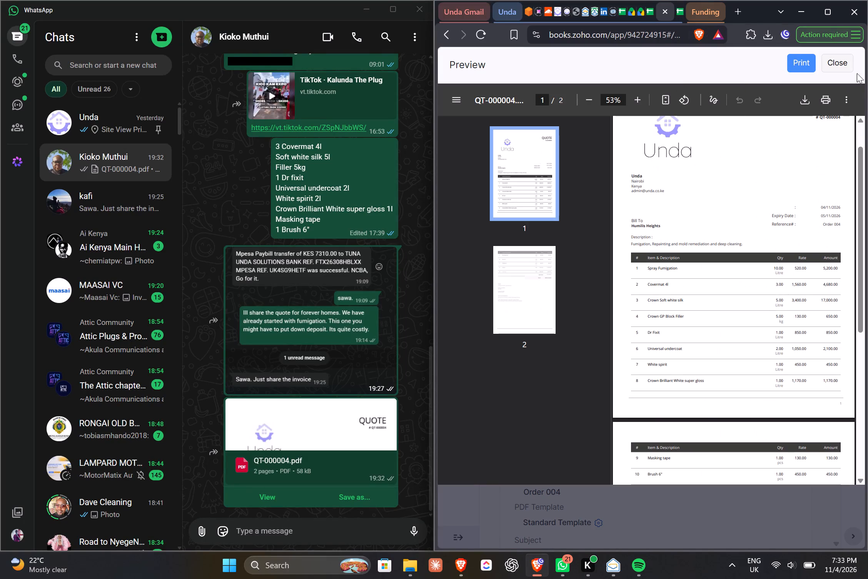
pyautogui.click(839, 67)
# Open the quote preferences and examine the invoice conversion options, retained fields, Terms & Conditions and Customer Notes.
pyautogui.scroll(-1, 758, 295)
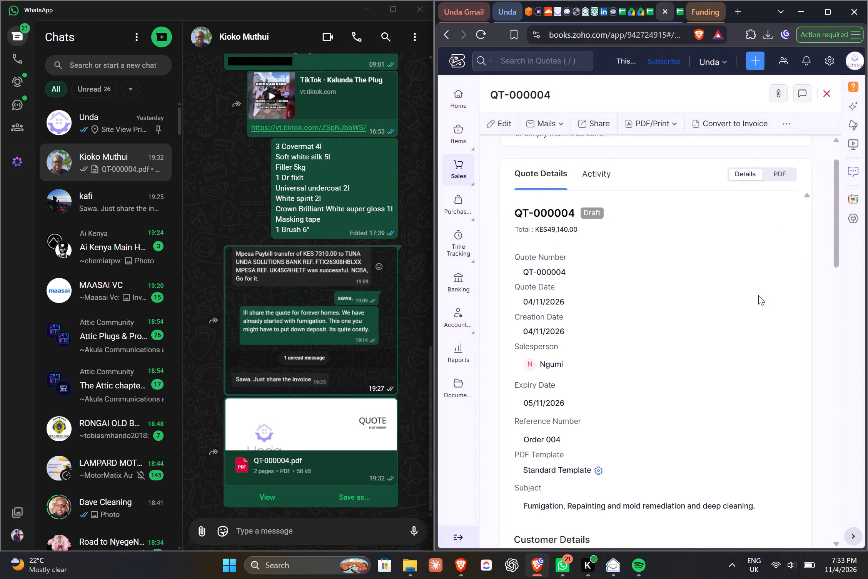
pyautogui.scroll(-1, 758, 295)
pyautogui.click(783, 122)
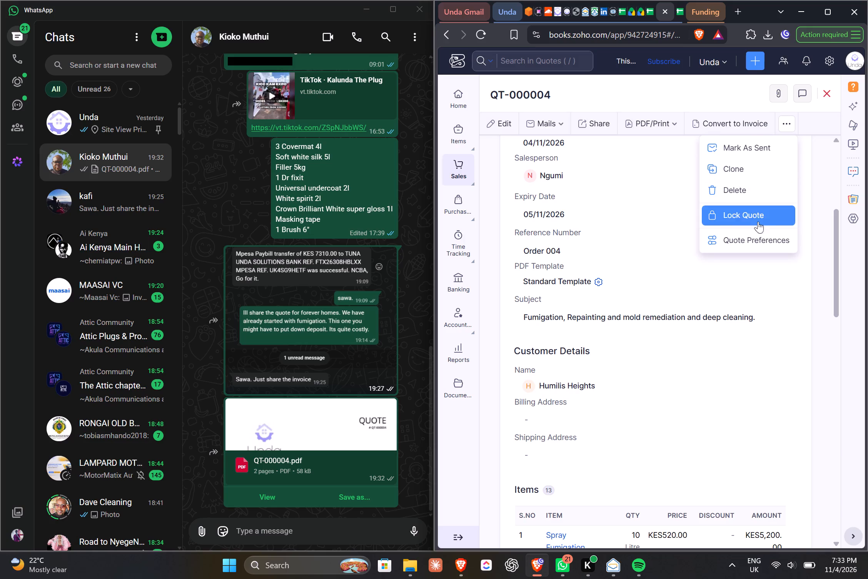
pyautogui.click(751, 241)
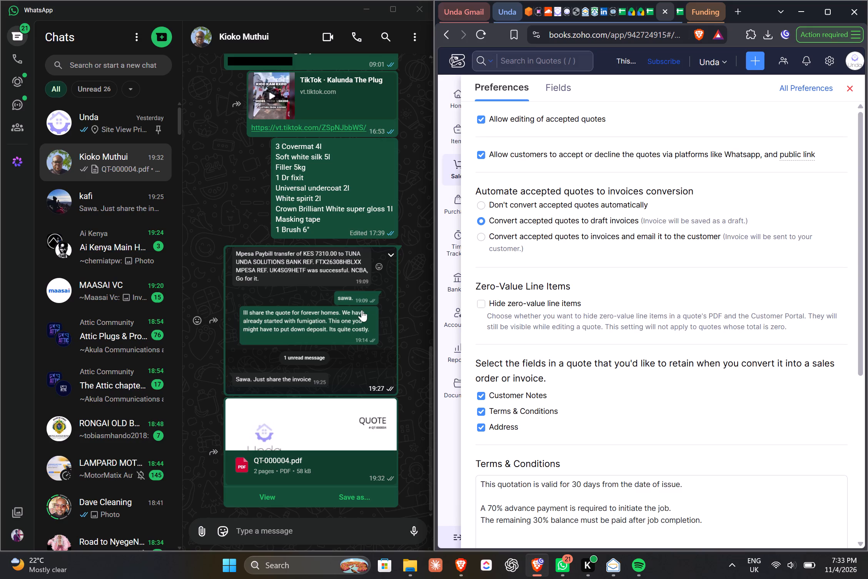
pyautogui.scroll(-1, 545, 338)
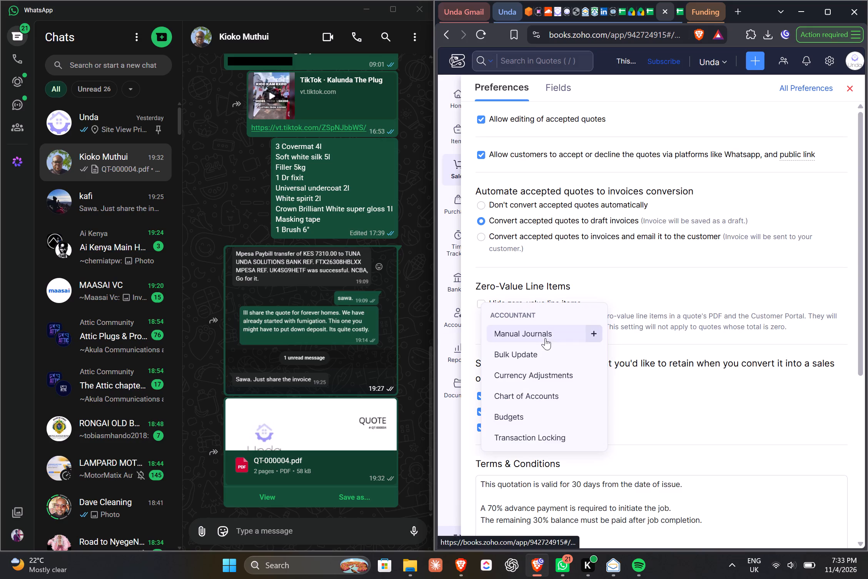
pyautogui.scroll(-1, 628, 382)
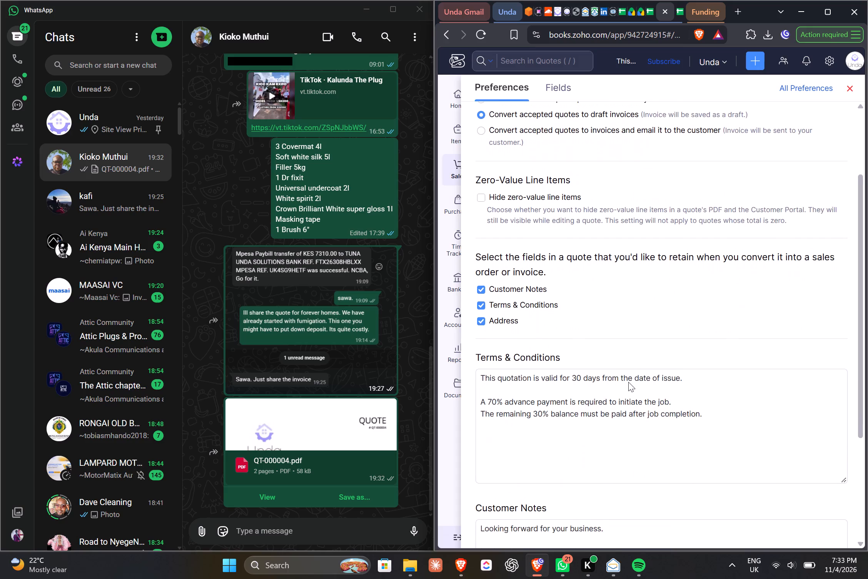
pyautogui.scroll(-2, 628, 382)
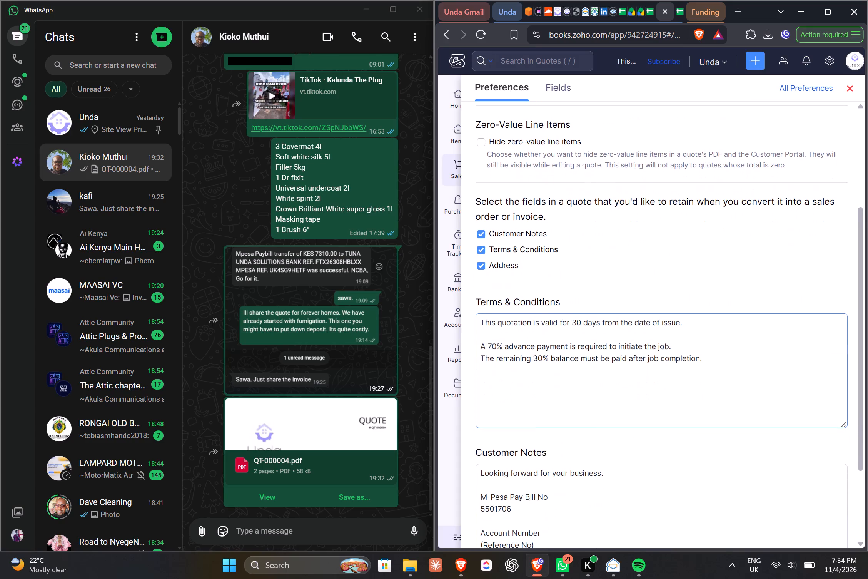
pyautogui.scroll(3, 628, 382)
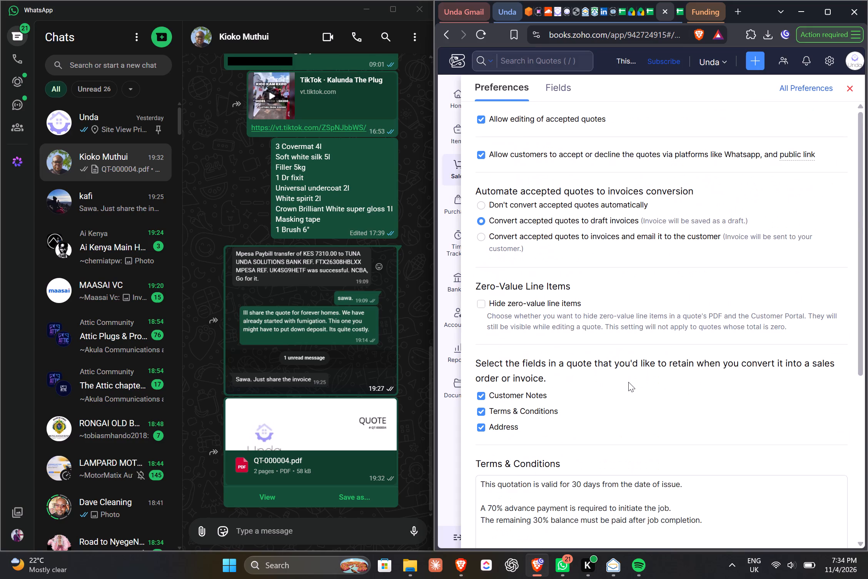
pyautogui.scroll(-1, 628, 382)
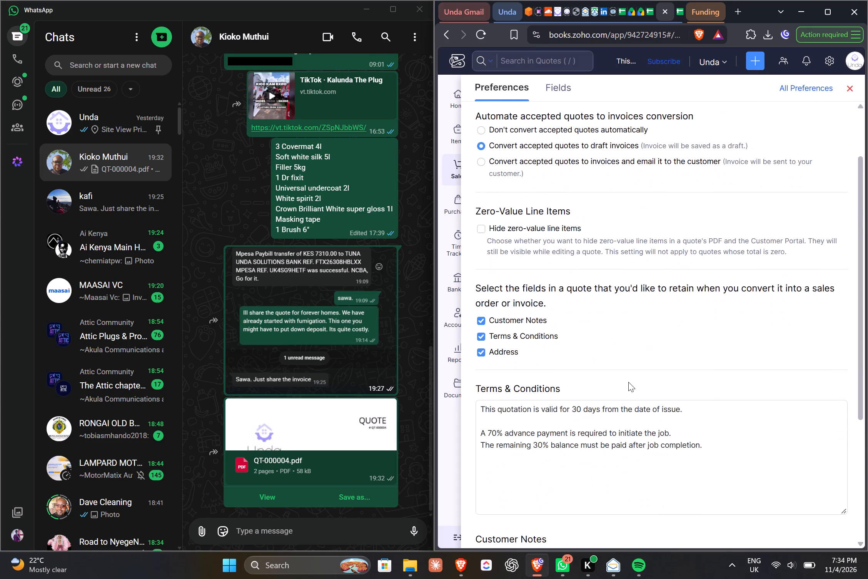
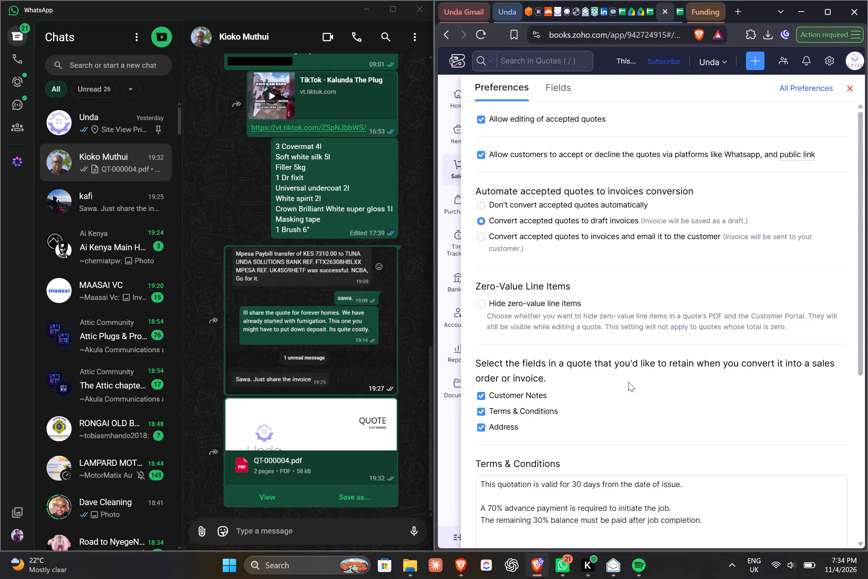
# Review the quote preferences again, from the invoice conversion options and retained fields through the Terms & Conditions and Customer Notes.
pyautogui.scroll(-3, 628, 382)
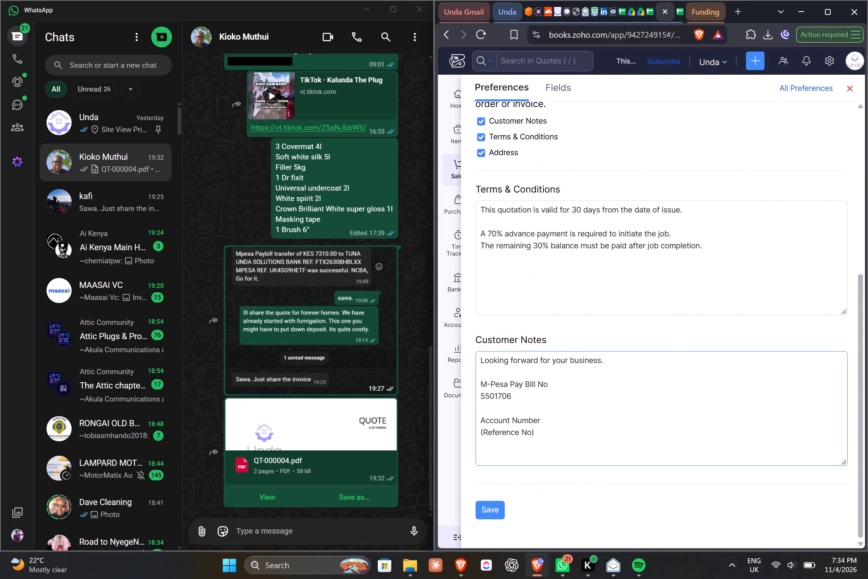
pyautogui.scroll(5, 628, 382)
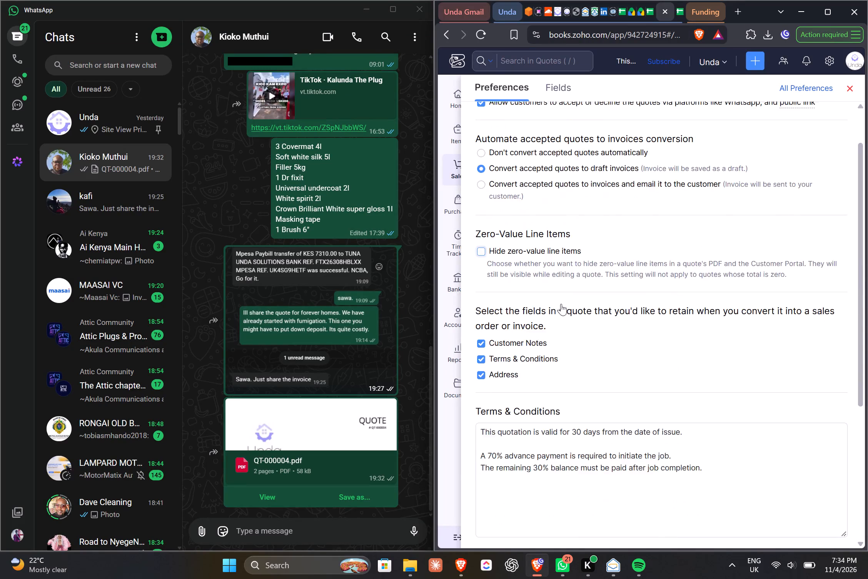
pyautogui.scroll(-4, 561, 304)
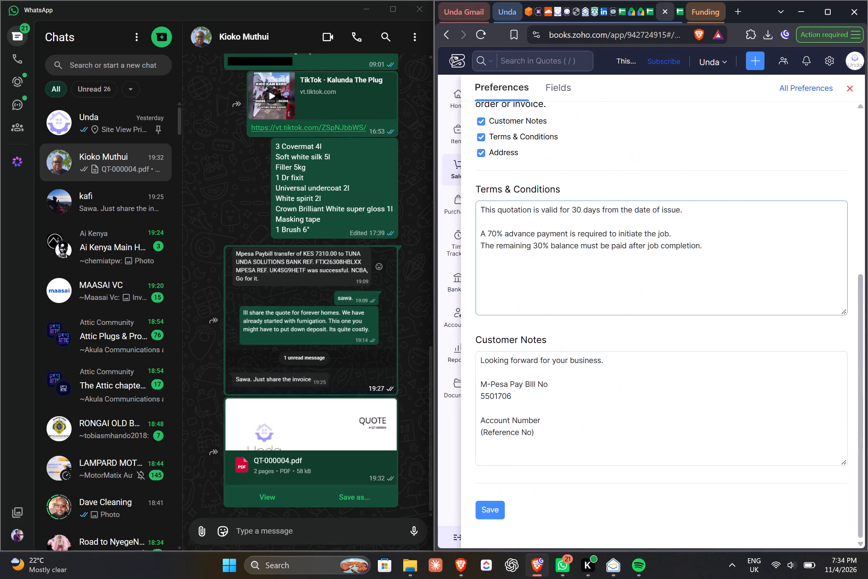
pyautogui.scroll(7, 554, 340)
pyautogui.scroll(-5, 554, 340)
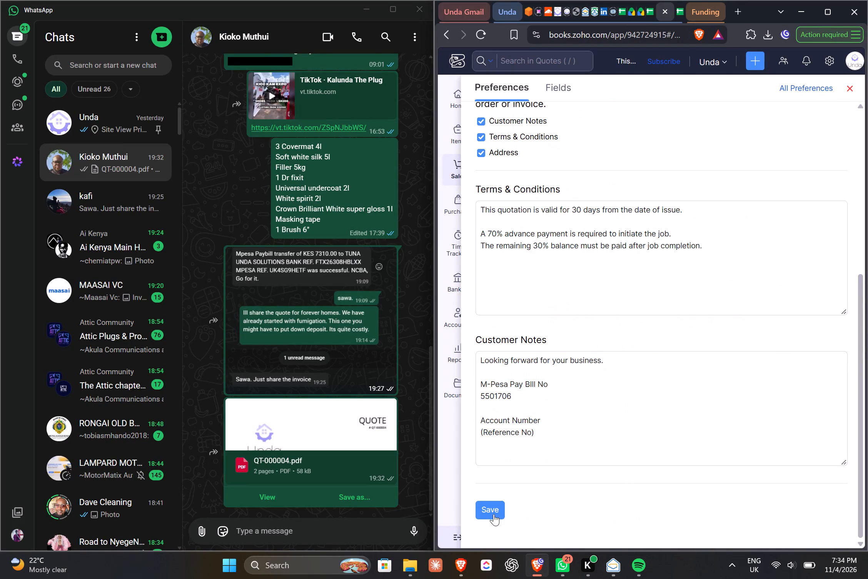
# Save the quote preferences and close them to return to quote QT-000004.
pyautogui.click(493, 514)
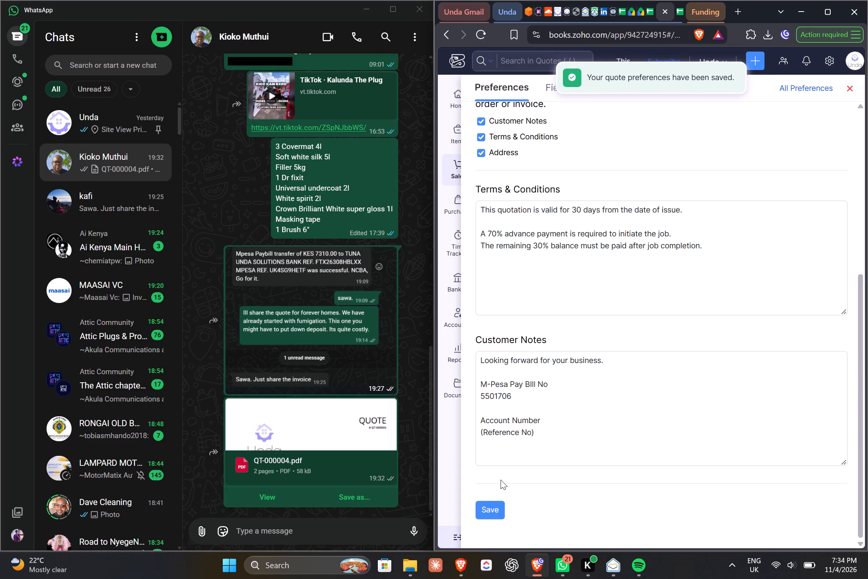
pyautogui.click(482, 510)
pyautogui.click(848, 89)
# Look over the customer details and item lines of quote QT-000004, and switch to the orders spreadsheet in Google Sheets.
pyautogui.scroll(2, 751, 313)
pyautogui.scroll(-3, 751, 313)
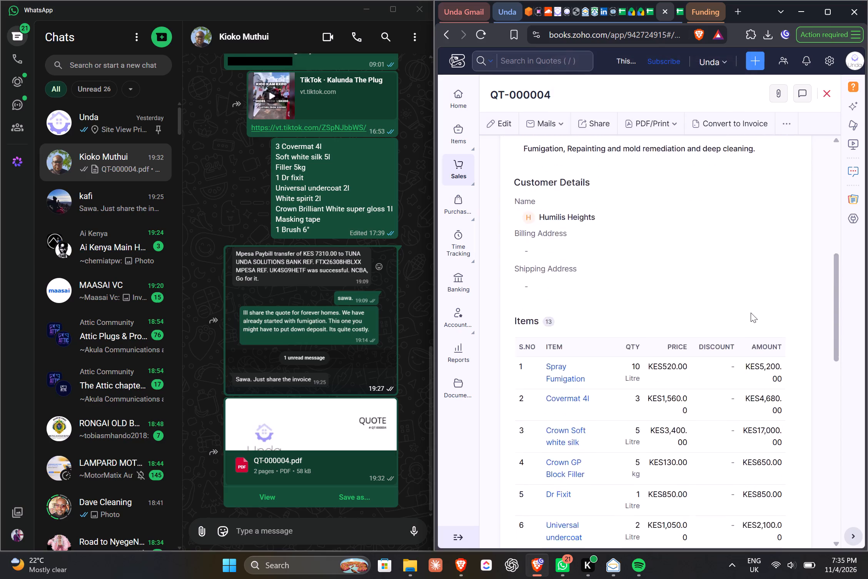
pyautogui.scroll(-2, 751, 313)
pyautogui.hscroll(-1, 751, 313)
pyautogui.hscroll(1, 751, 313)
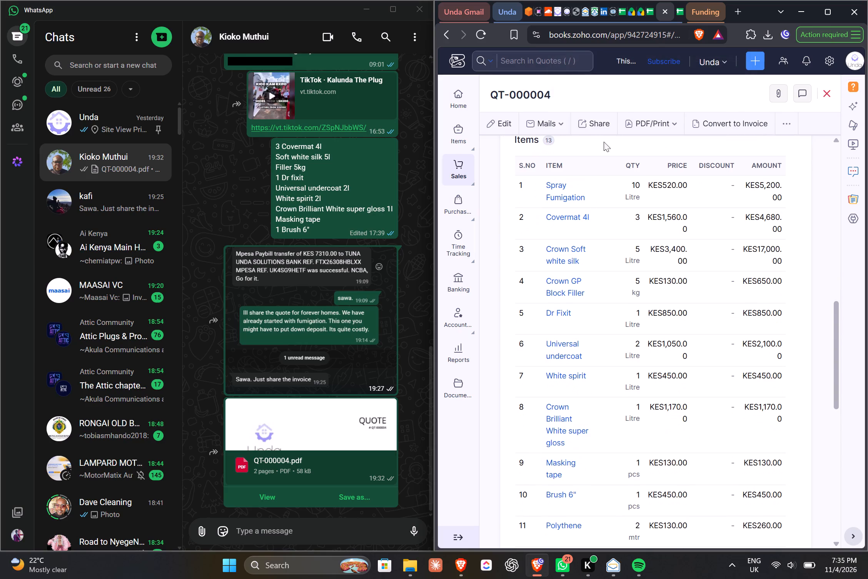
pyautogui.click(649, 11)
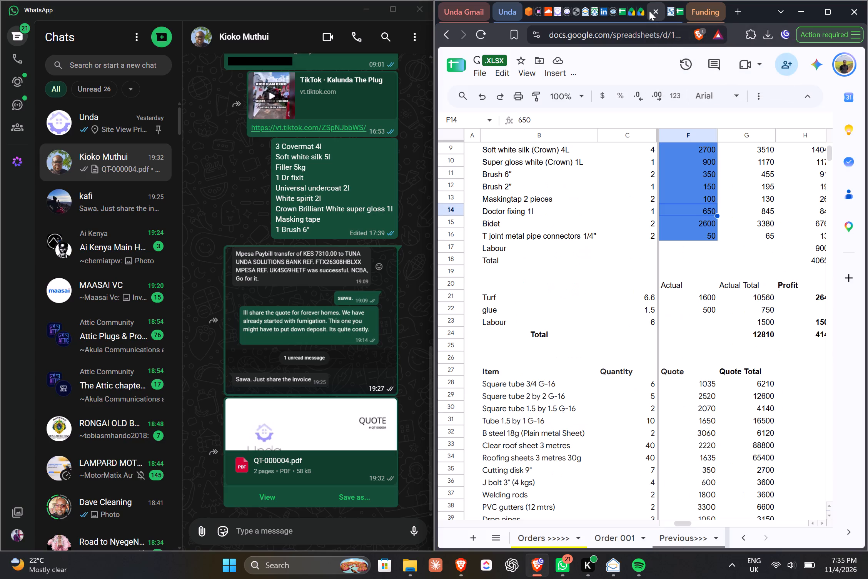
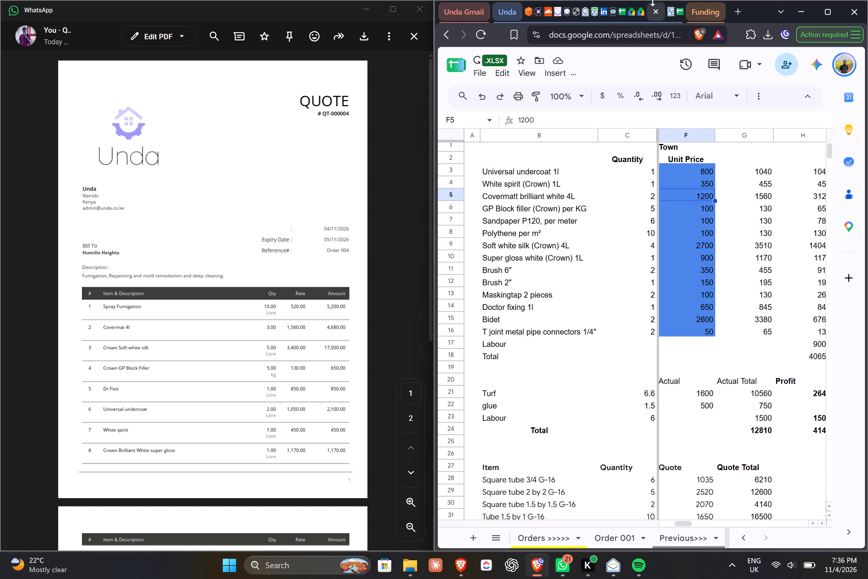
# Switch to the supplier receipt photos in Google Drive and view Order 958 A.jpg to check the paint item prices.
pyautogui.click(629, 8)
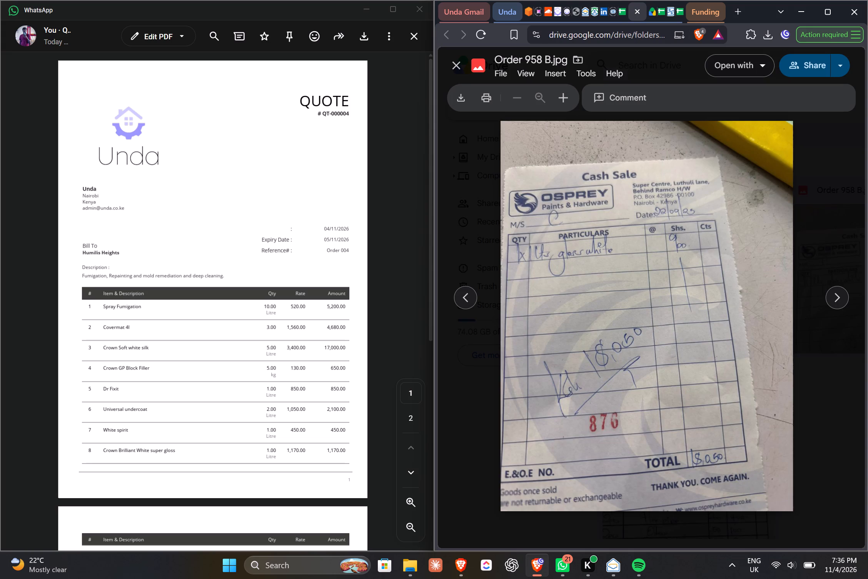
pyautogui.click(480, 291)
pyautogui.click(461, 301)
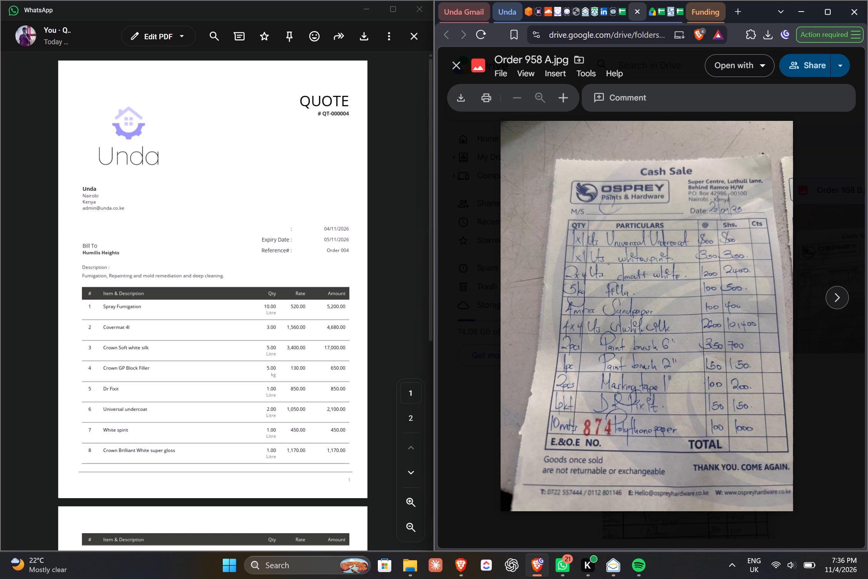
# Switch to the costing spreadsheet and check the Soft white silk (Crown) 4L quantity and the marked-up unit price formula.
pyautogui.click(652, 8)
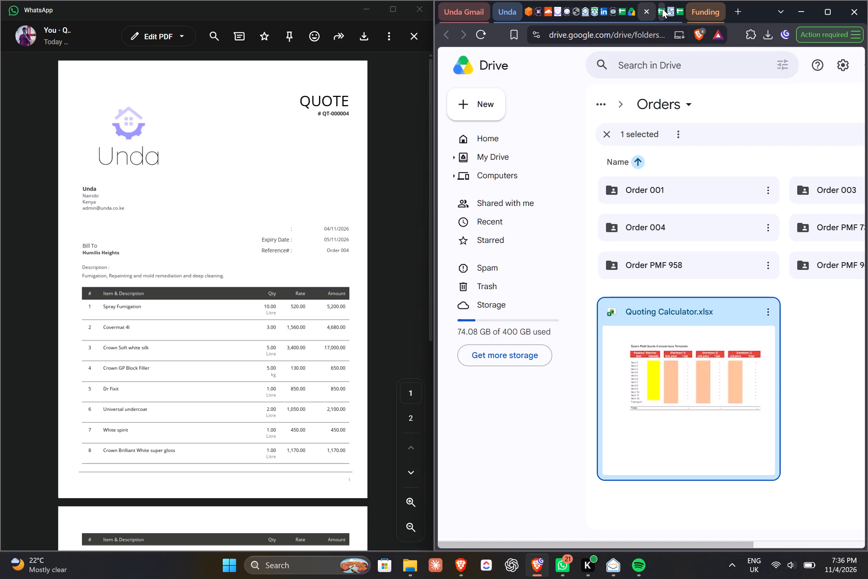
pyautogui.click(651, 8)
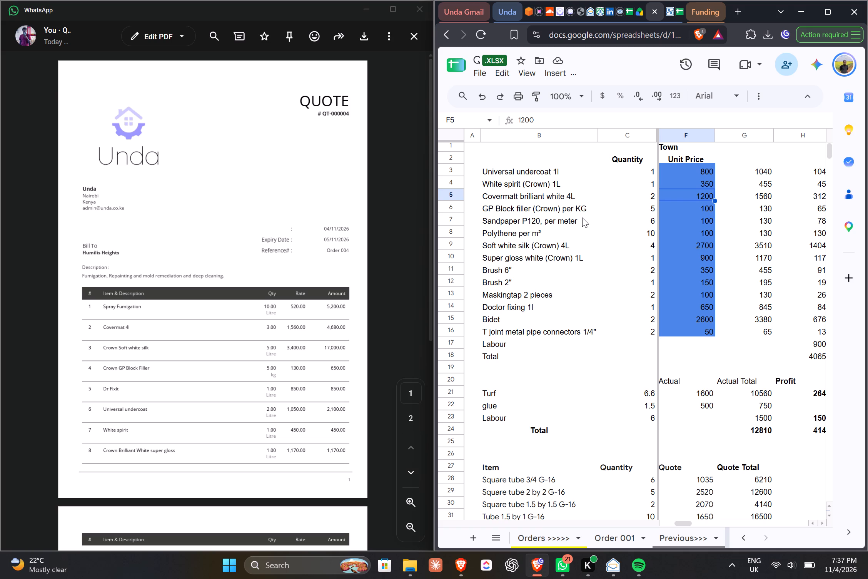
pyautogui.click(603, 246)
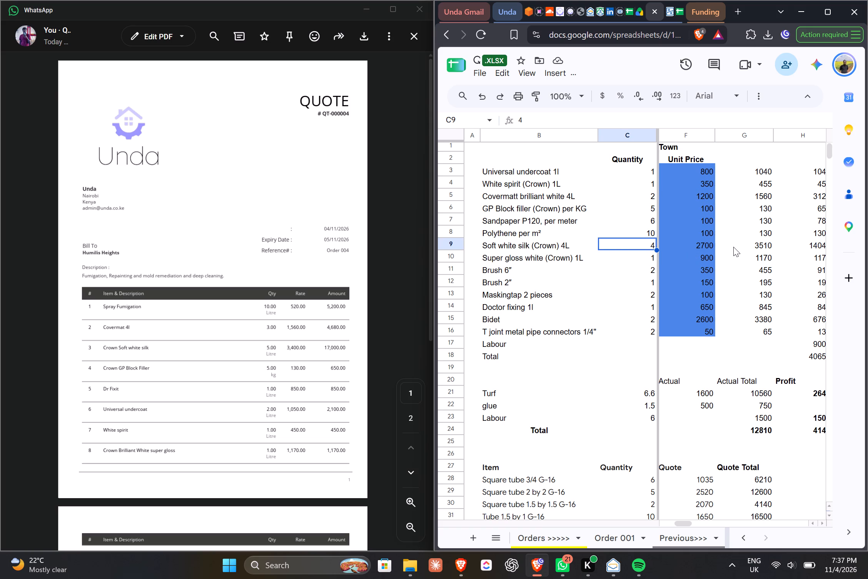
pyautogui.click(753, 246)
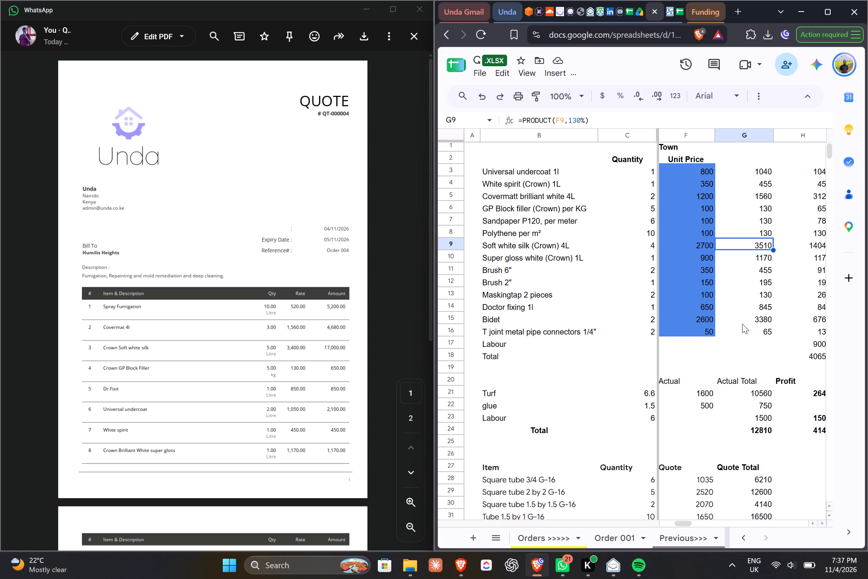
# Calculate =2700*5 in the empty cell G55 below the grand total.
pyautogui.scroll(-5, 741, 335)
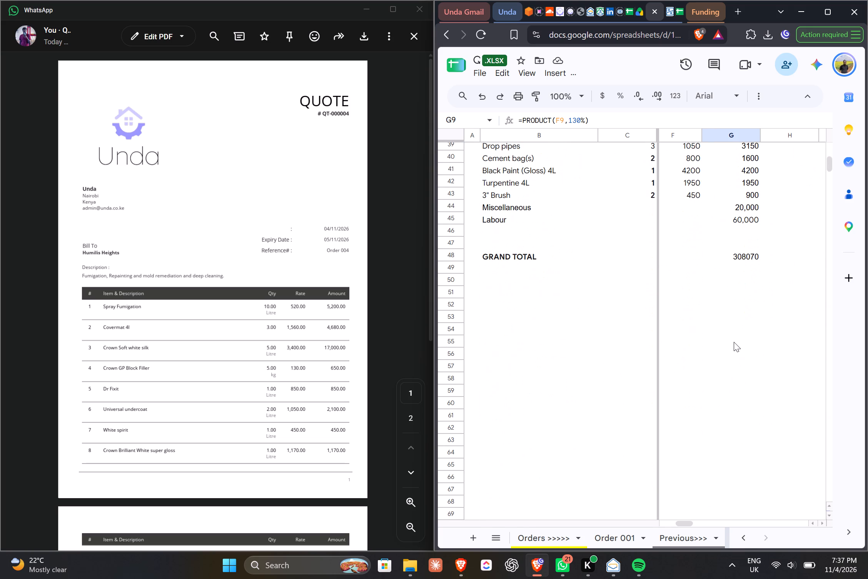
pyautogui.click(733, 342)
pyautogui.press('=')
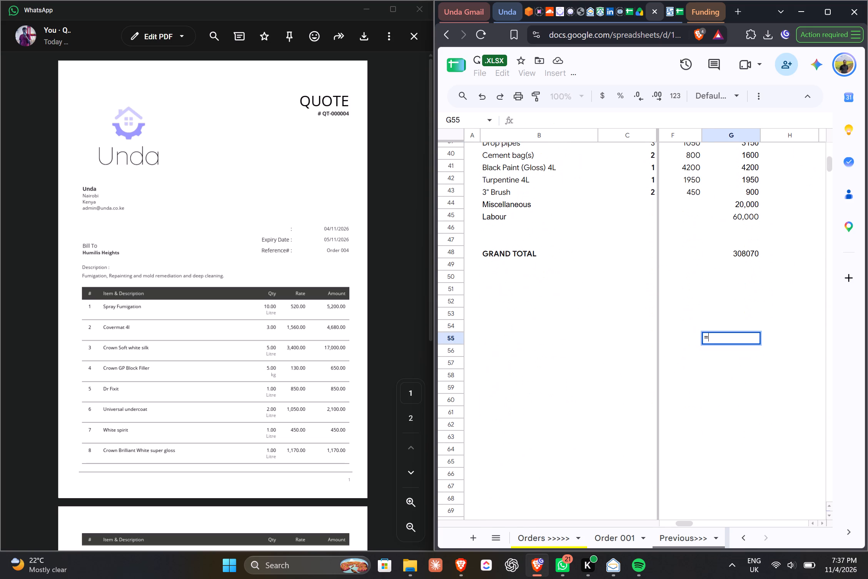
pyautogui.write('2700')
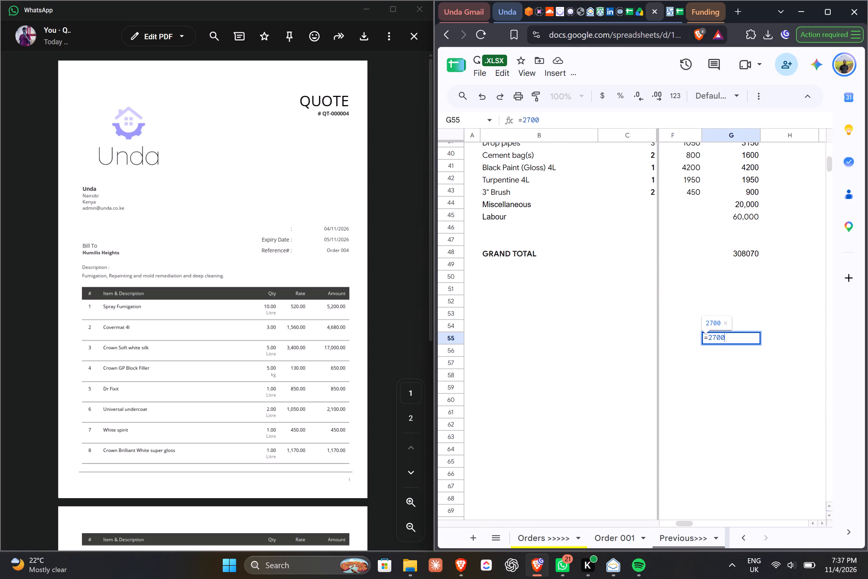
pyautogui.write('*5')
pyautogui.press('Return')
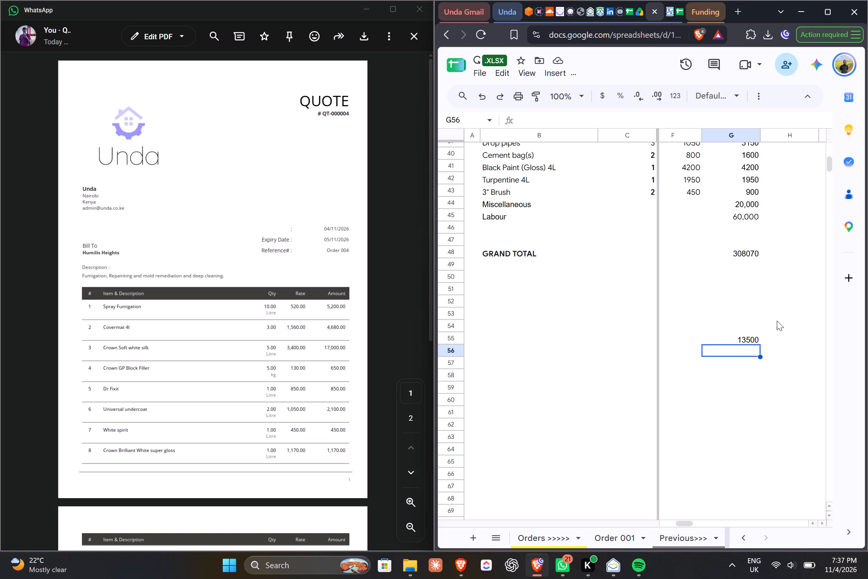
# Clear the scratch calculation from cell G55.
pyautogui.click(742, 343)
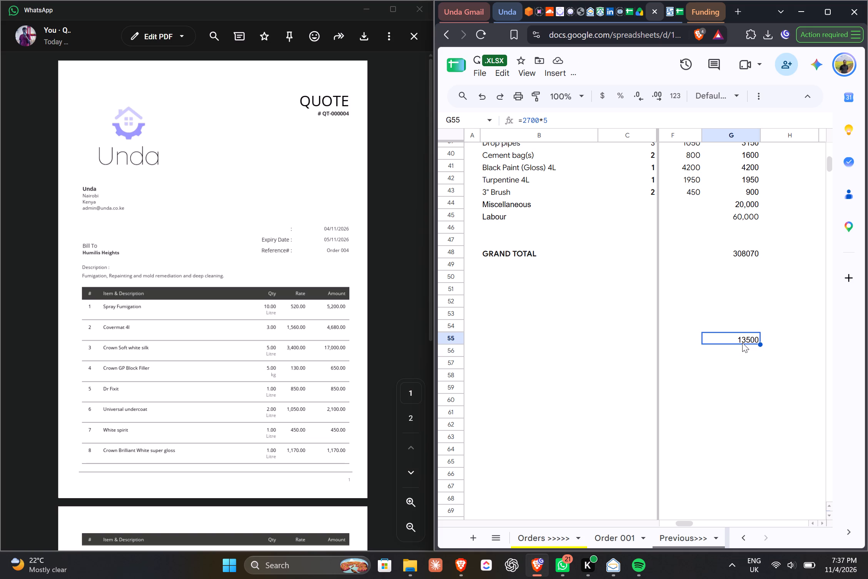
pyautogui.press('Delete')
# Examine the spreadsheet's unit prices, marked-up prices and totals for the painting materials, from Universal undercoat to Labour.
pyautogui.scroll(6, 742, 343)
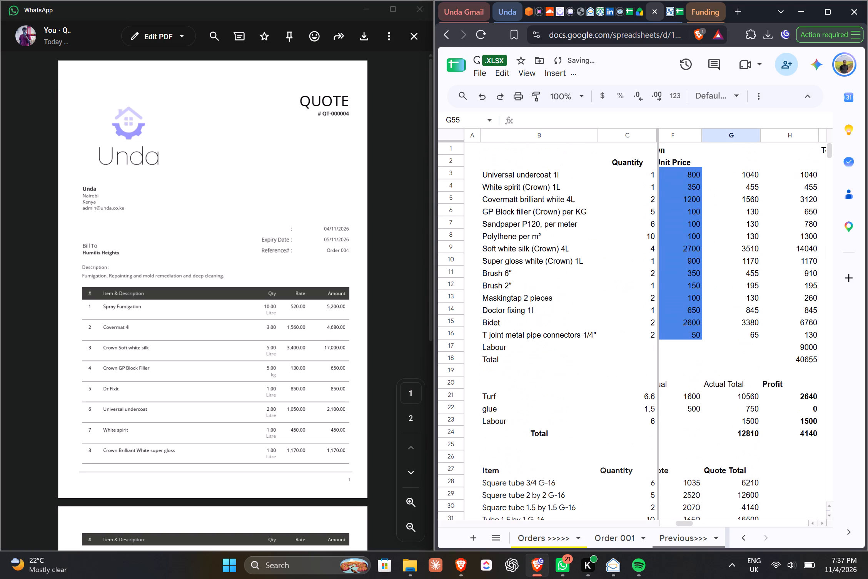
pyautogui.scroll(2, 742, 343)
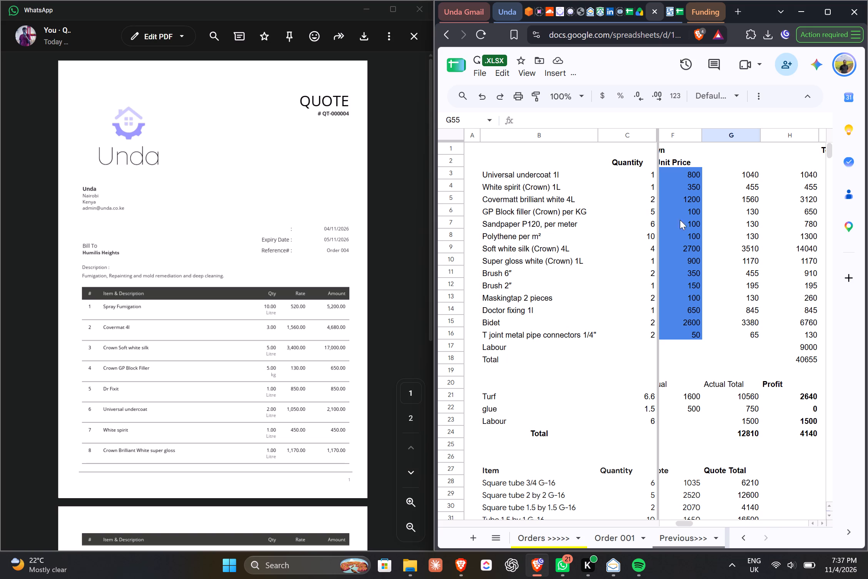
pyautogui.hscroll(-1, 766, 211)
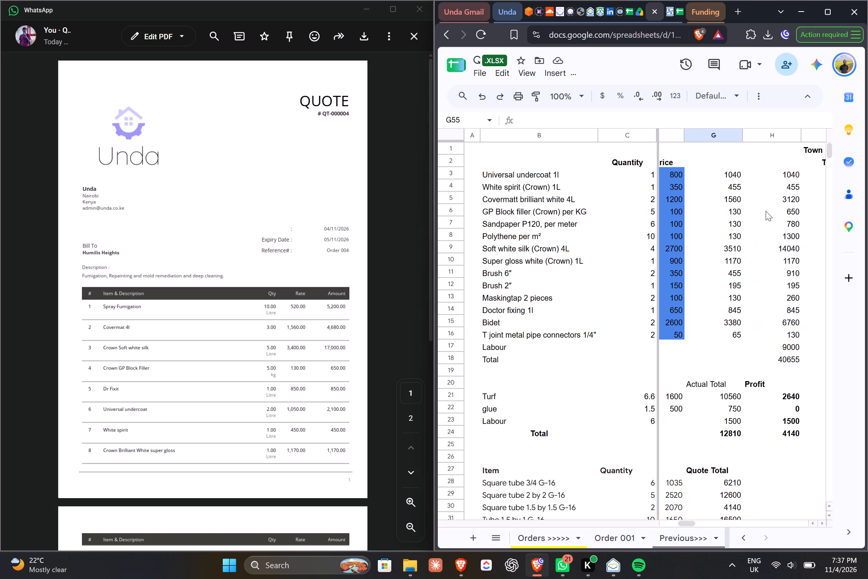
pyautogui.hscroll(-2, 766, 211)
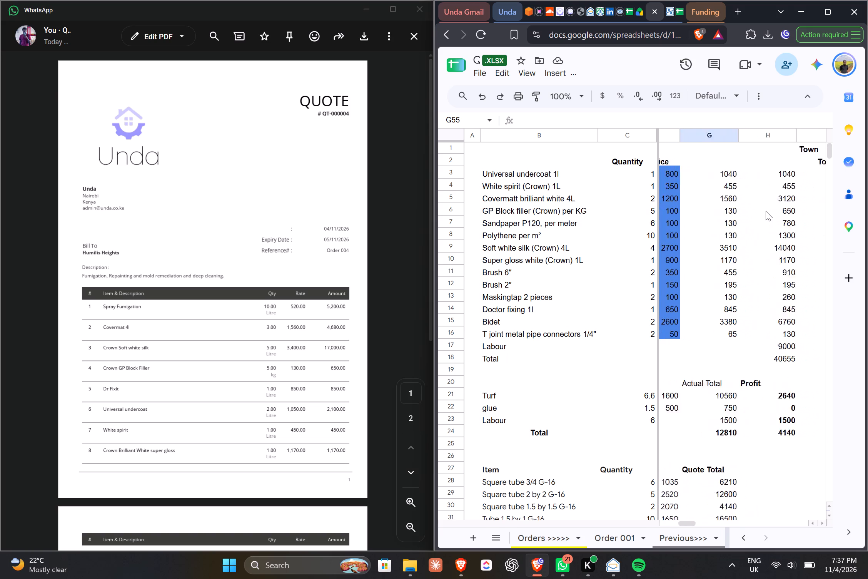
pyautogui.hscroll(-2, 766, 211)
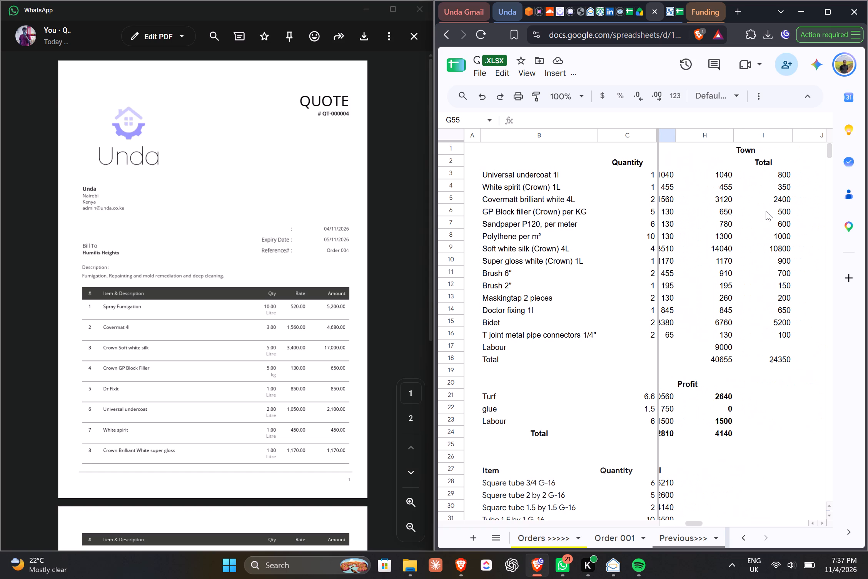
pyautogui.hscroll(-1, 766, 211)
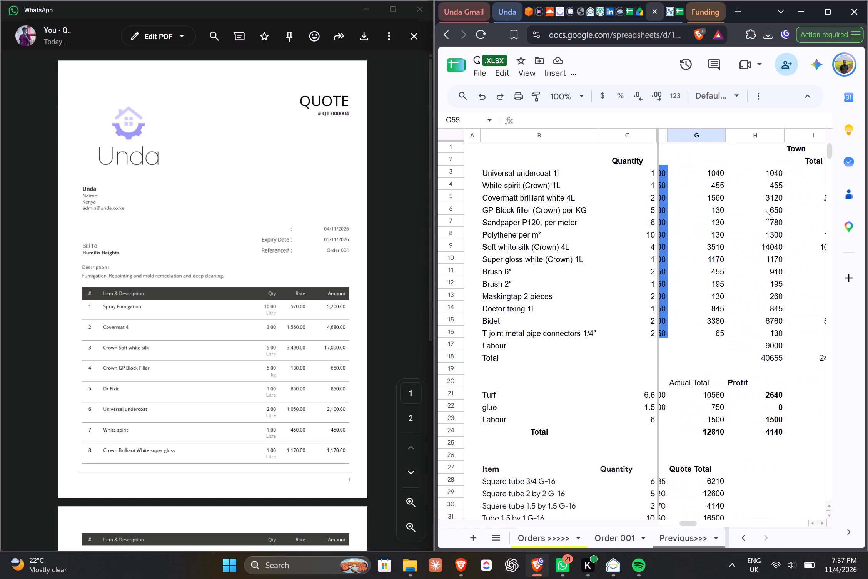
pyautogui.hscroll(-1, 766, 211)
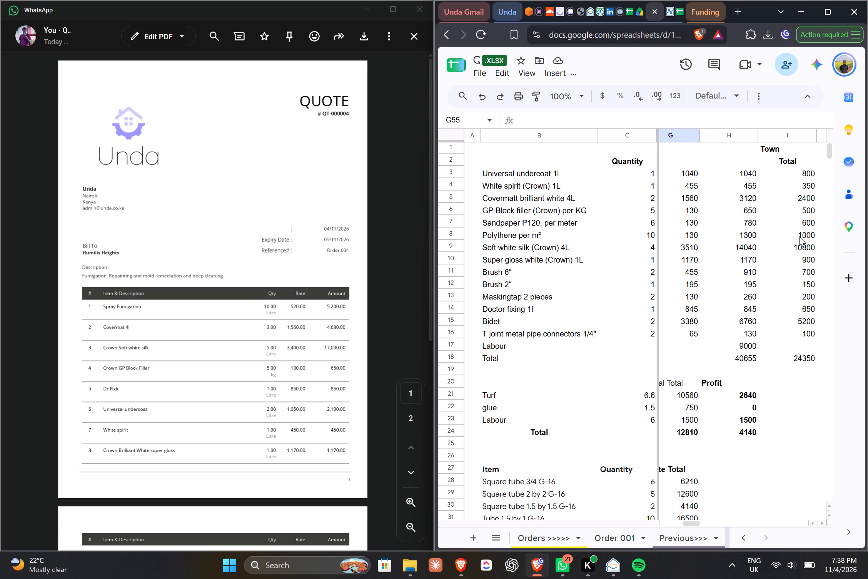
pyautogui.hscroll(1, 799, 236)
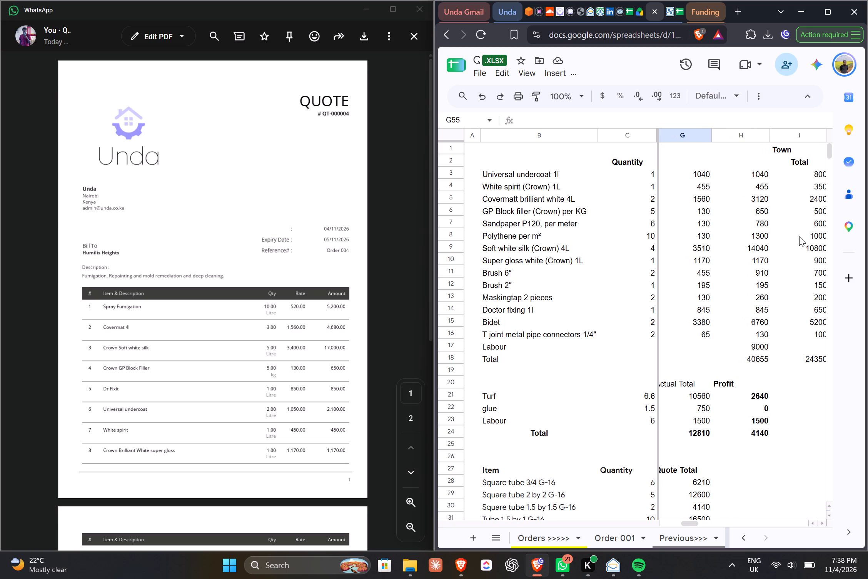
pyautogui.hscroll(1, 799, 236)
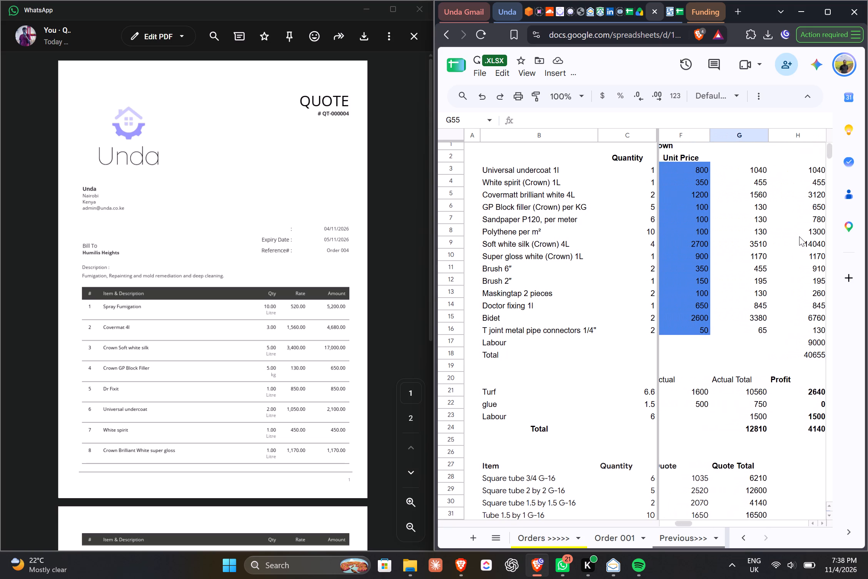
pyautogui.hscroll(1, 799, 236)
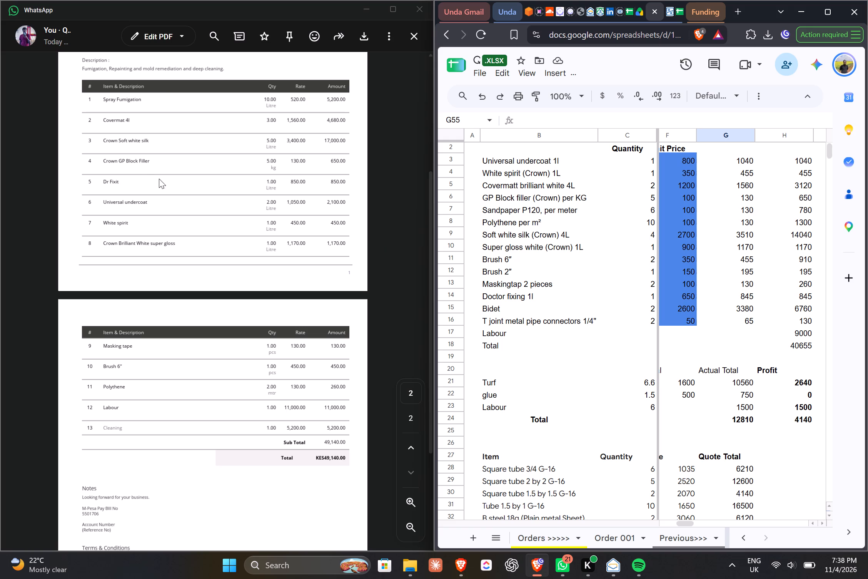
# Compare the quote PDF's line items, rates and total on both pages with the spreadsheet's quantities, unit prices and totals.
pyautogui.scroll(1, 199, 193)
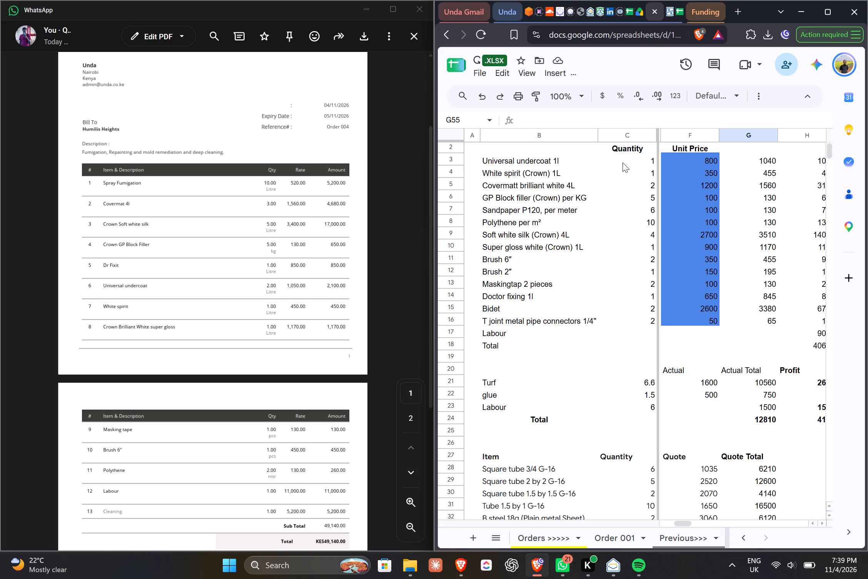
pyautogui.hscroll(1, 703, 169)
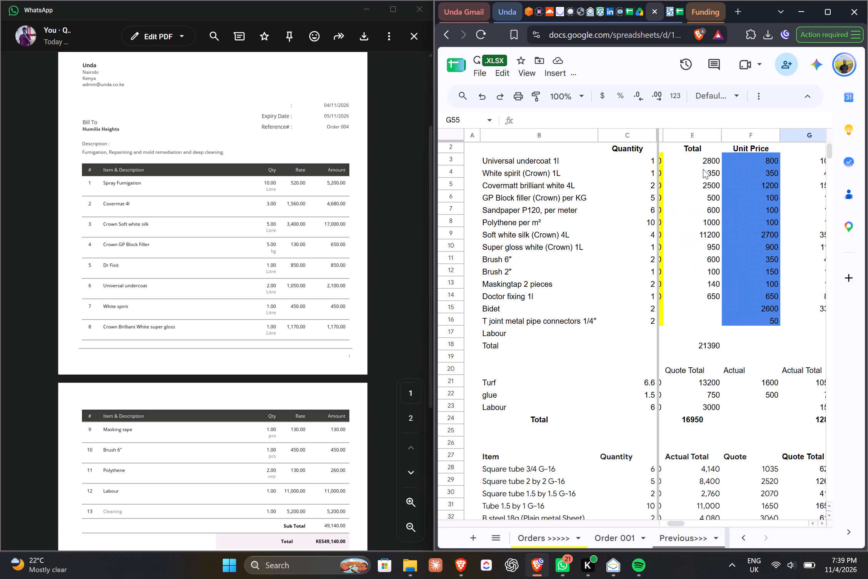
pyautogui.hscroll(1, 703, 169)
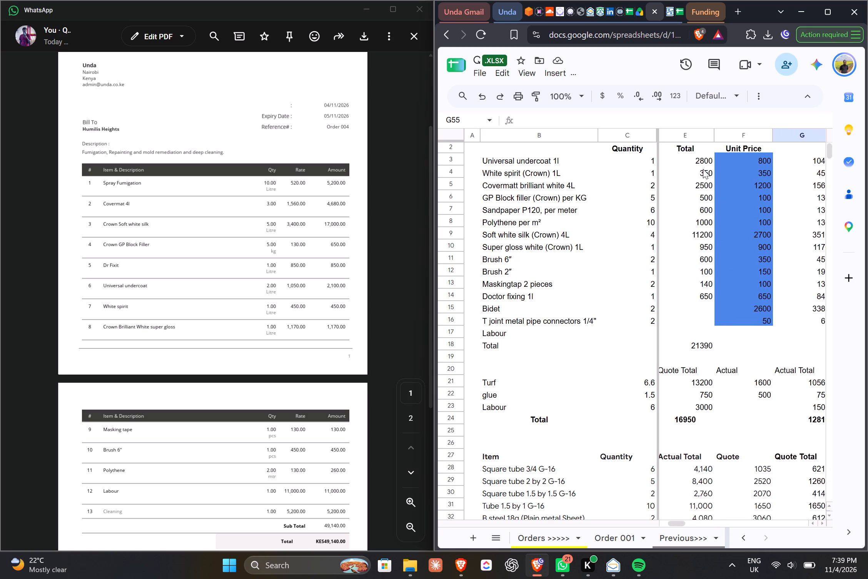
pyautogui.hscroll(4, 703, 169)
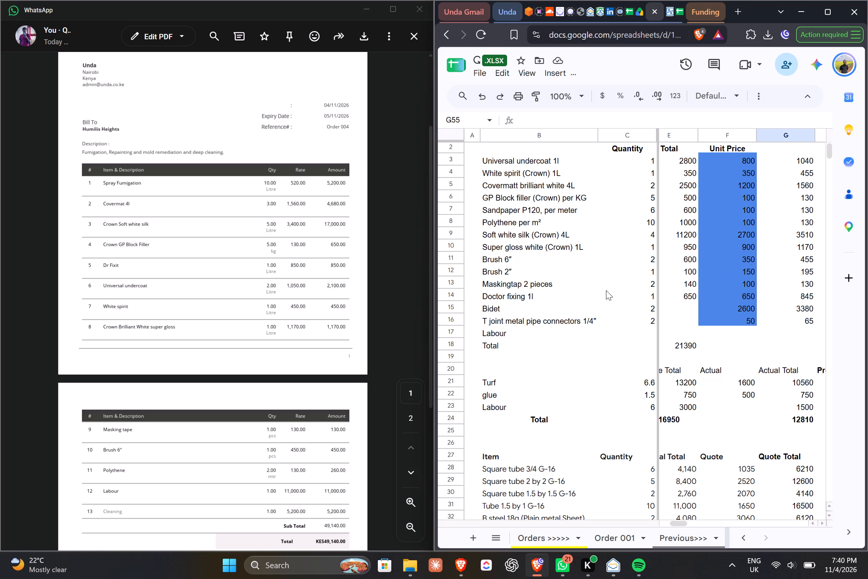
pyautogui.scroll(-1, 251, 356)
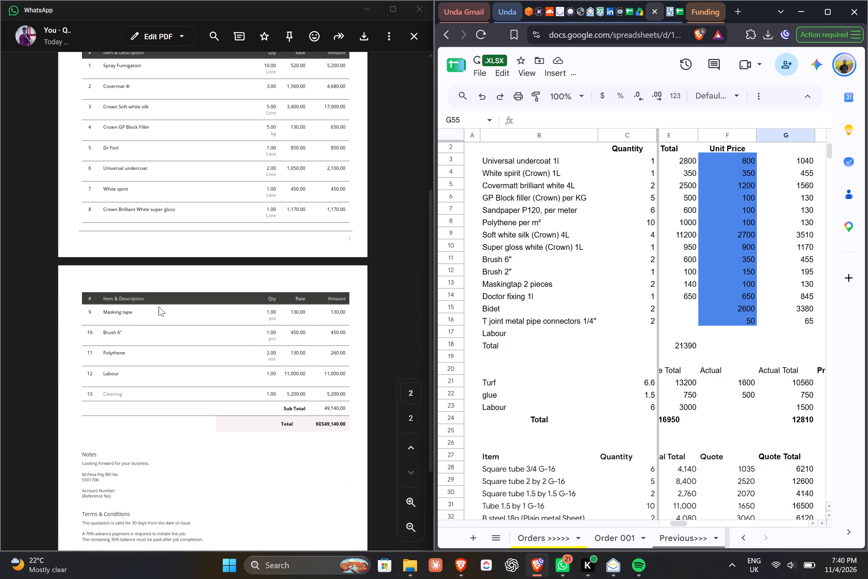
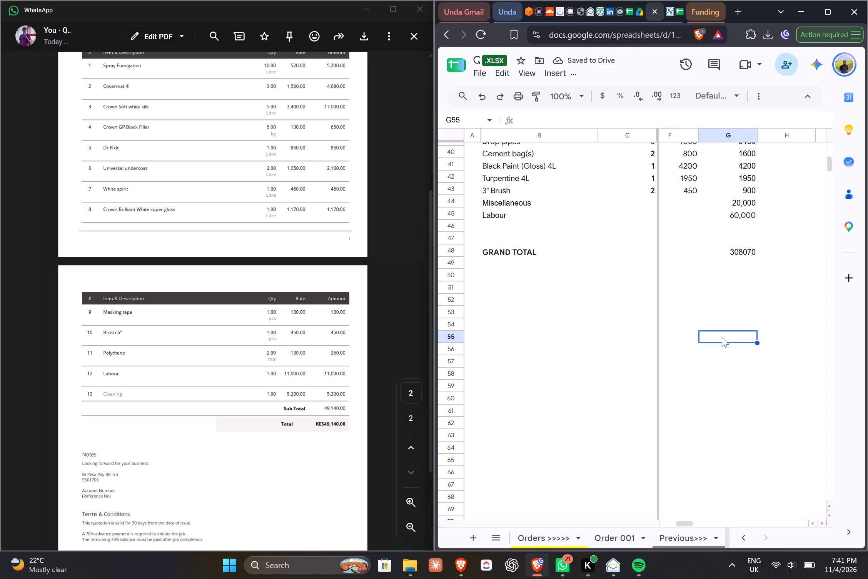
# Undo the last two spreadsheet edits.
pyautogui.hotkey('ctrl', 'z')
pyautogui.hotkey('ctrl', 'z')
# Enter 38780 in the empty cell G55 below the grand total.
pyautogui.press('3')
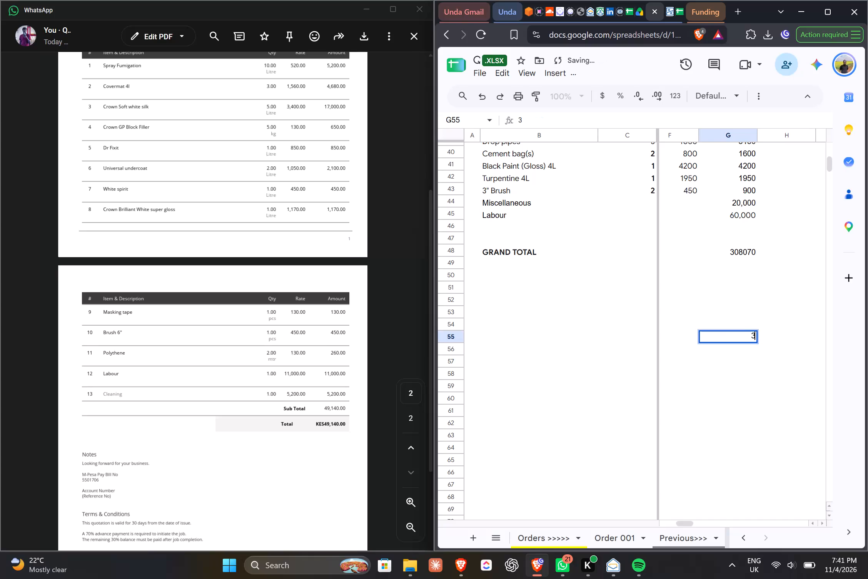
pyautogui.press('8')
pyautogui.write('780')
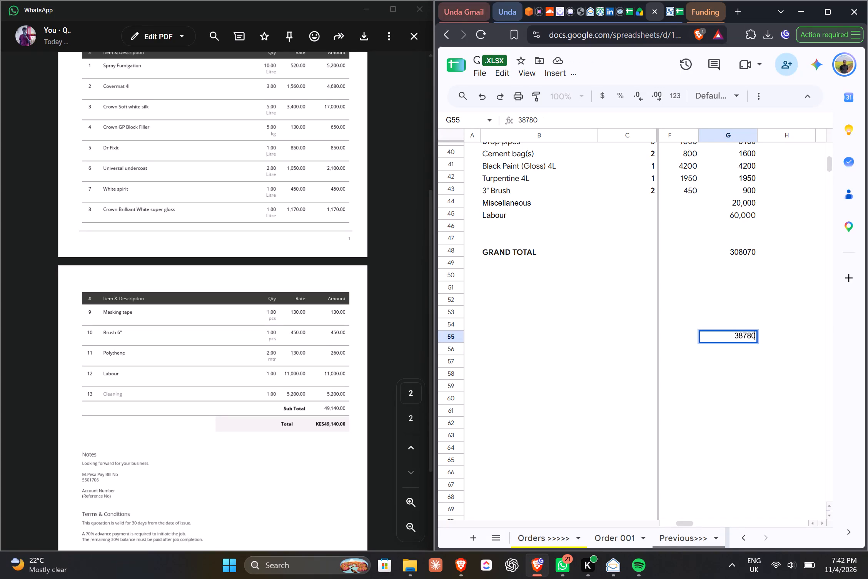
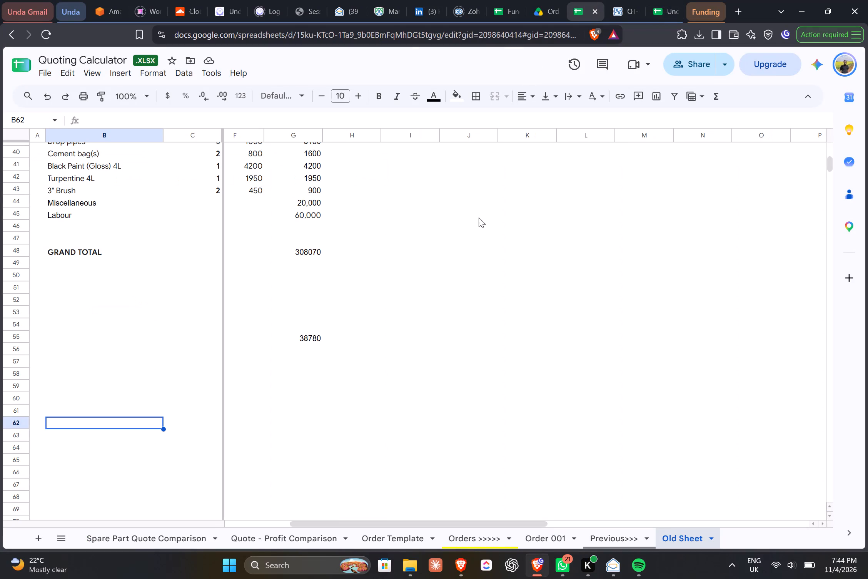
# Duplicate the Order Template sheet and move the copy to directly after the Order 001 sheet.
pyautogui.click(540, 535)
pyautogui.click(388, 535)
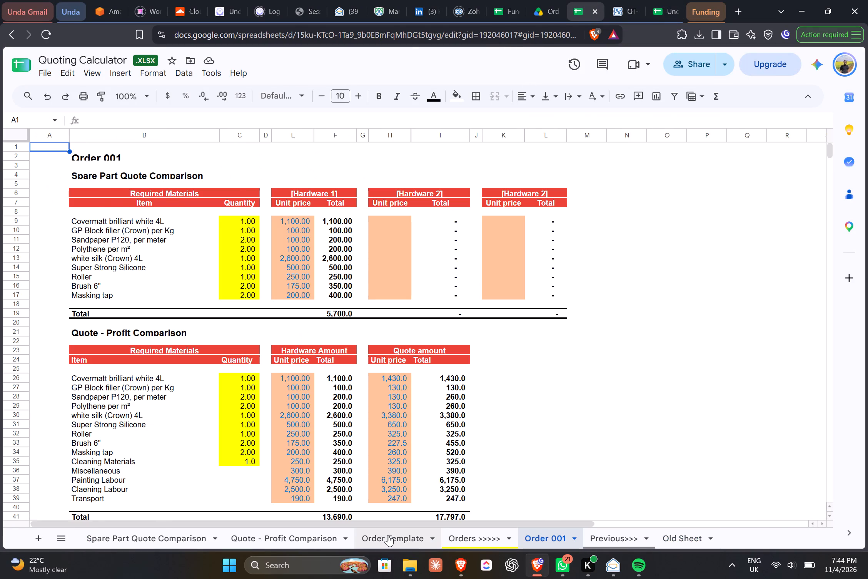
pyautogui.rightClick(388, 535)
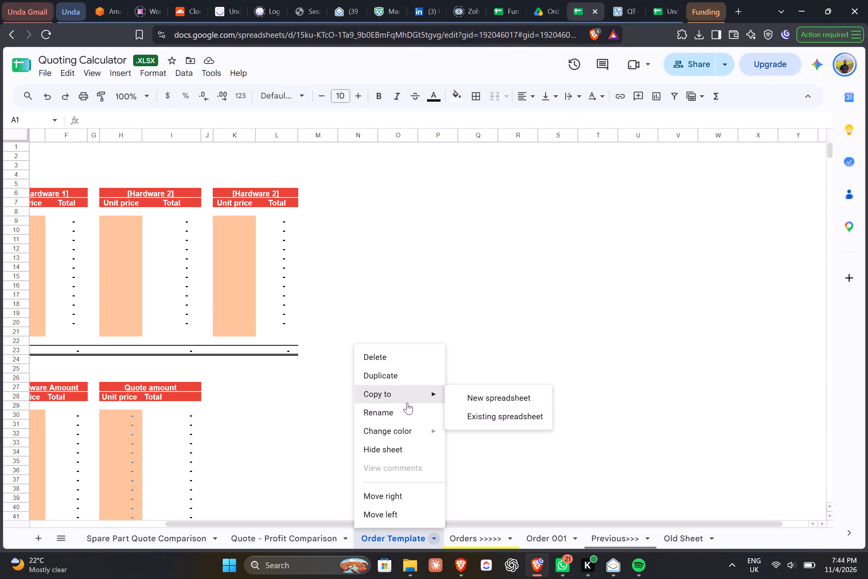
pyautogui.click(400, 379)
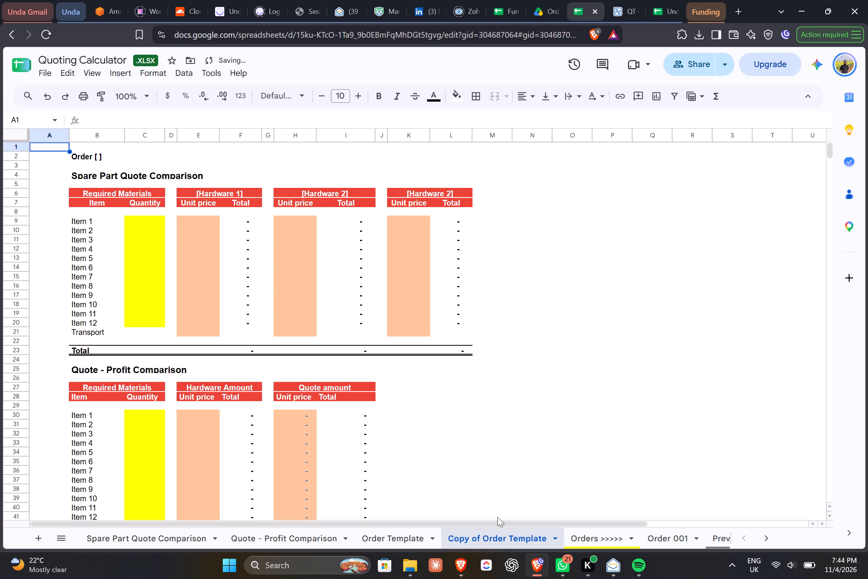
pyautogui.moveTo(502, 538); pyautogui.dragTo(687, 530)
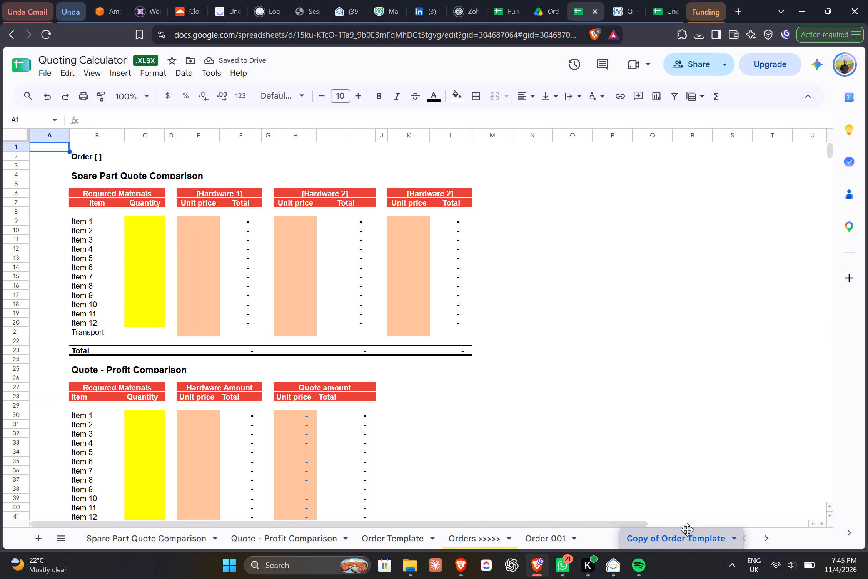
pyautogui.moveTo(687, 530); pyautogui.dragTo(649, 533)
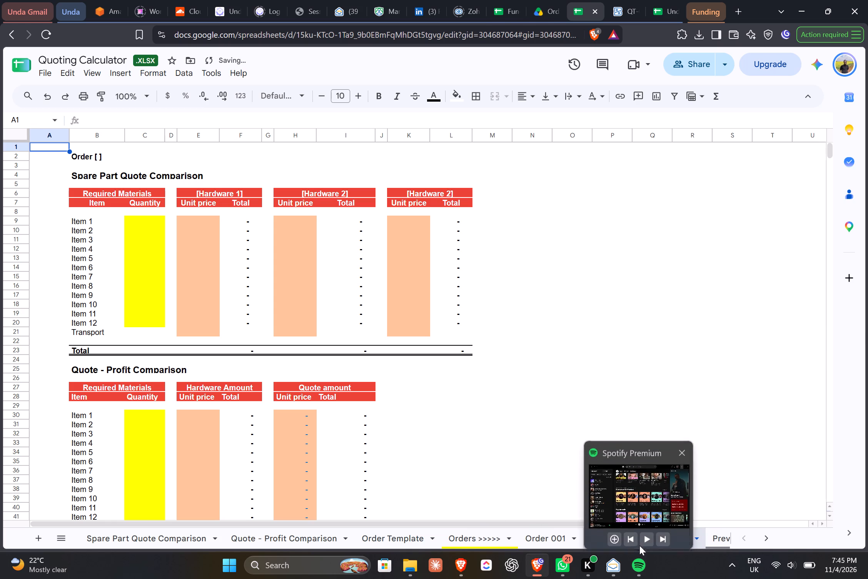
pyautogui.click(551, 486)
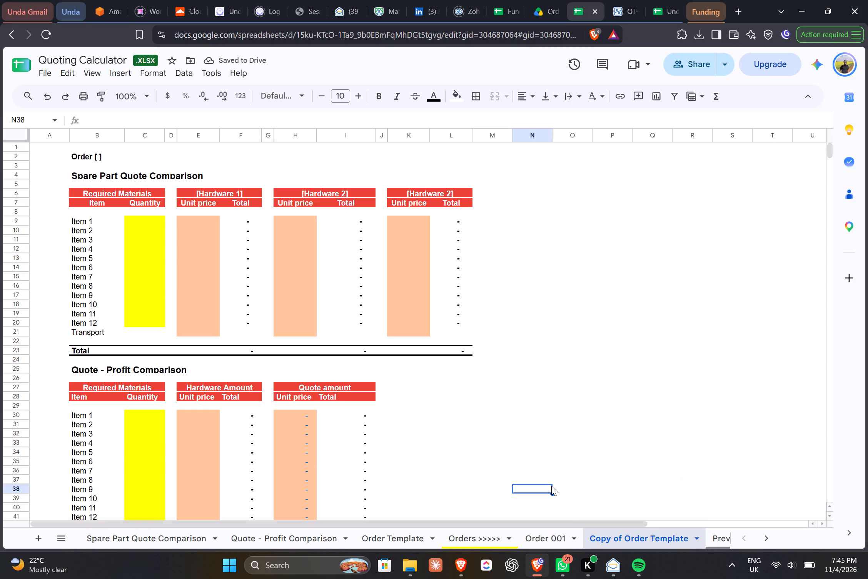
# Rename the duplicated template sheet to Order 004.
pyautogui.click(635, 534)
pyautogui.rightClick(635, 534)
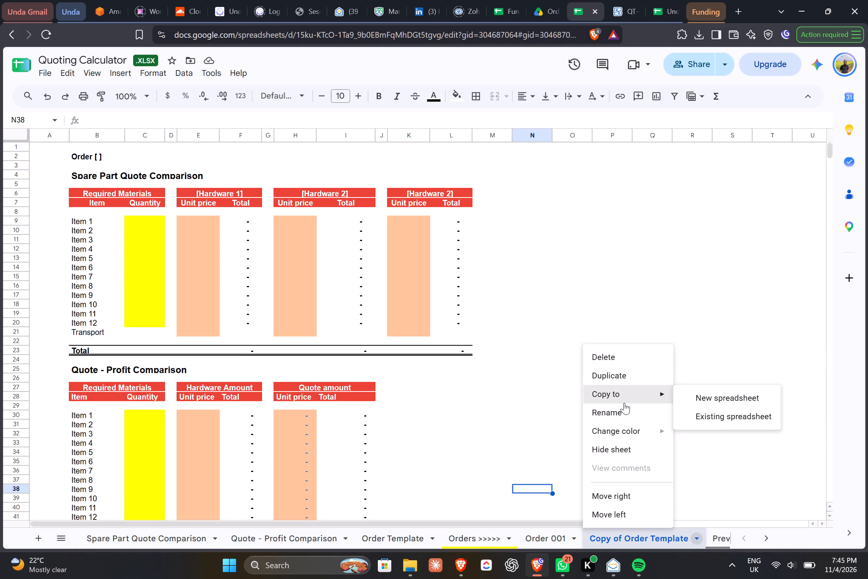
pyautogui.click(623, 416)
pyautogui.write('Order')
pyautogui.press('space')
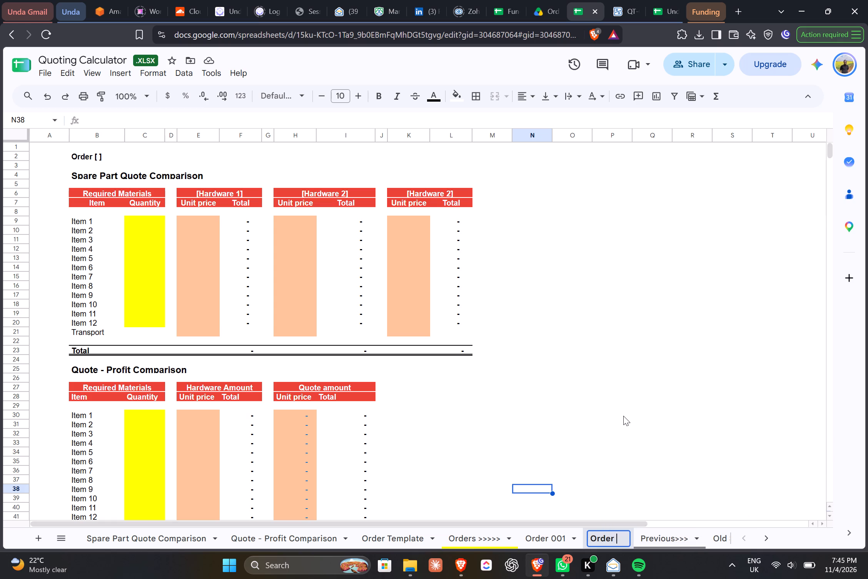
pyautogui.write('004')
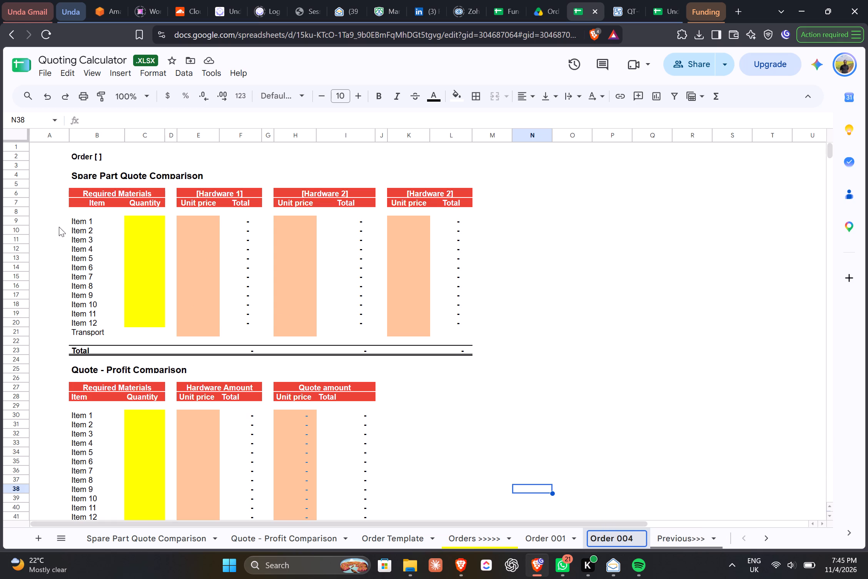
# Paste the copied material list into the Spare Part Quote Comparison item cells, starting at Item 1 (B9).
pyautogui.click(95, 221)
pyautogui.moveTo(95, 221); pyautogui.dragTo(96, 313)
pyautogui.hotkey('ctrl', 'v')
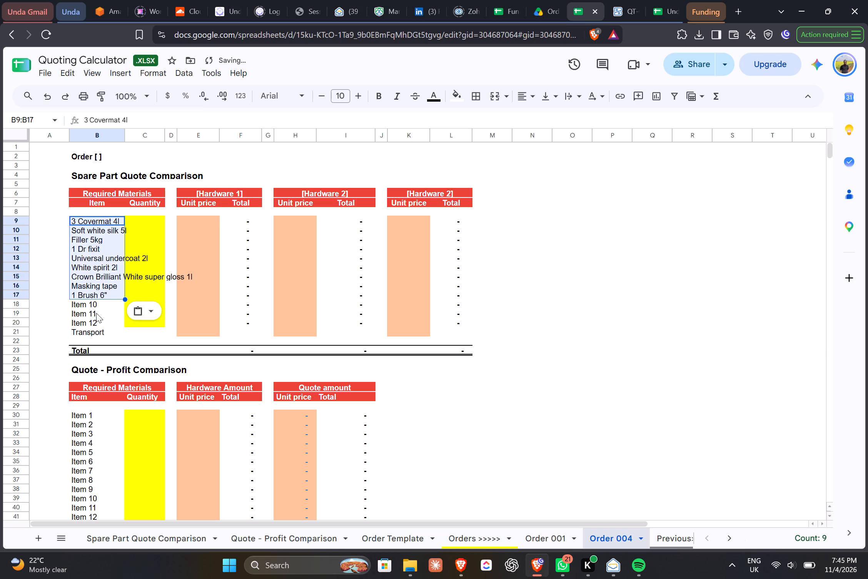
# Fit the width of column B to its longest item name.
pyautogui.click(116, 313)
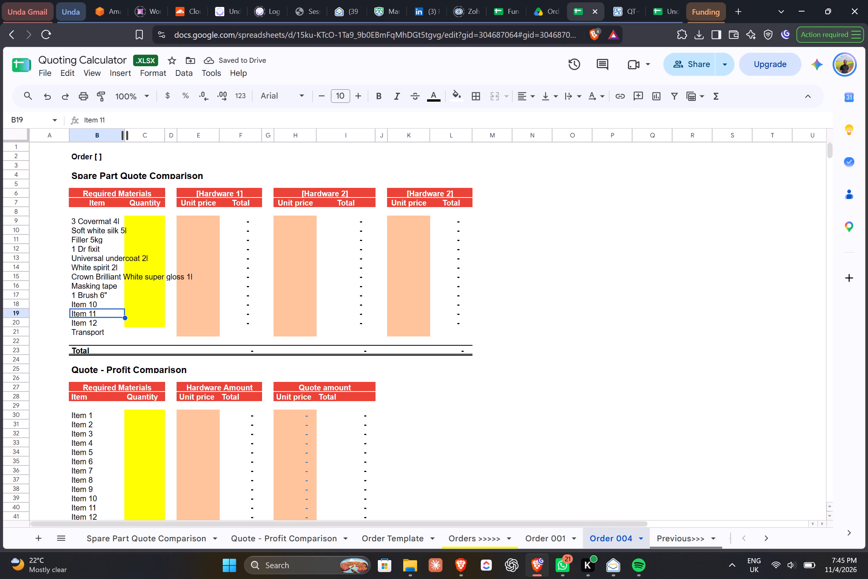
pyautogui.doubleClick(126, 135)
# Make the nine pasted item names in B9:B17, from 3 Covermat 4l to 1 Brush 6", bold.
pyautogui.moveTo(95, 214); pyautogui.dragTo(100, 240)
pyautogui.click(42, 231)
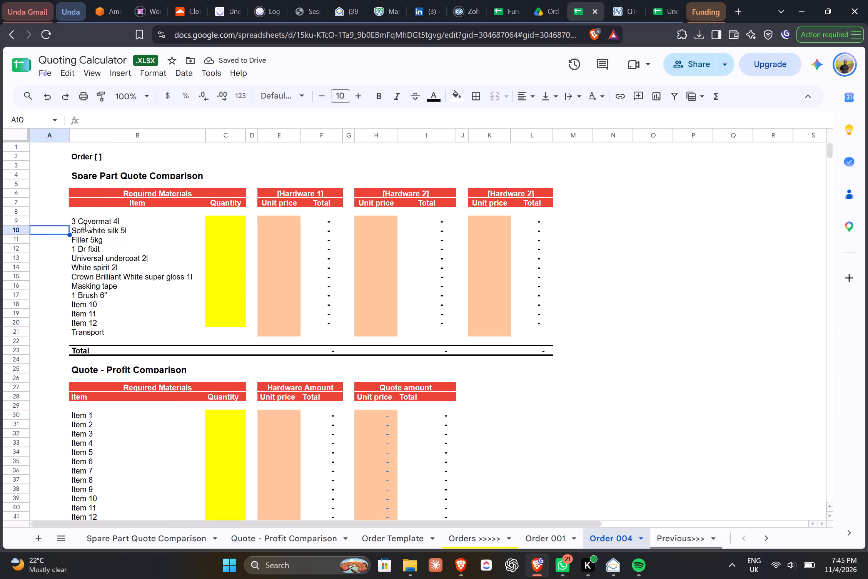
pyautogui.click(99, 220)
pyautogui.hotkey('shift', 'Down')
pyautogui.hotkey('shift', 'Down')
pyautogui.hotkey('shift', 'Down')
pyautogui.hotkey('shift', 'Down')
pyautogui.hotkey('shift', 'Down')
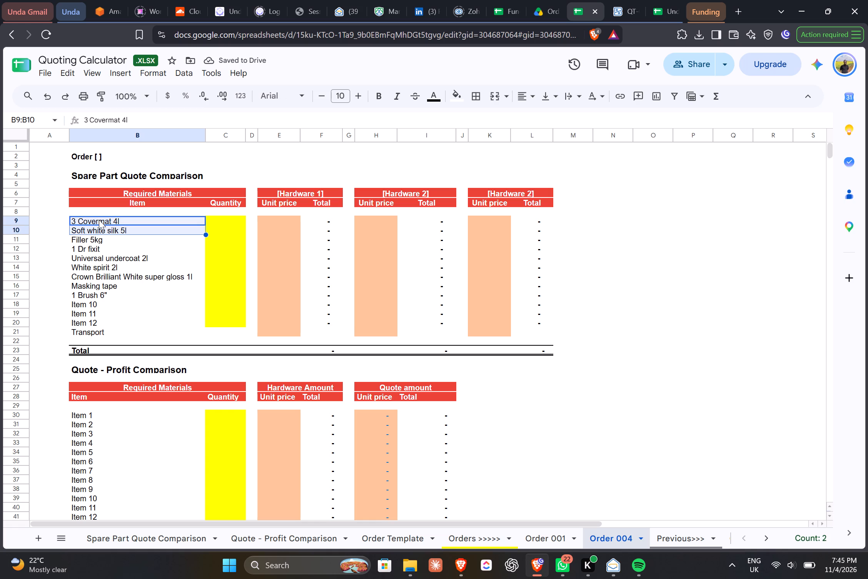
pyautogui.hotkey('shift', 'Down')
pyautogui.hotkey('shift', 'Down')
pyautogui.hotkey('shift', 'Down')
pyautogui.hotkey('ctrl', 'b')
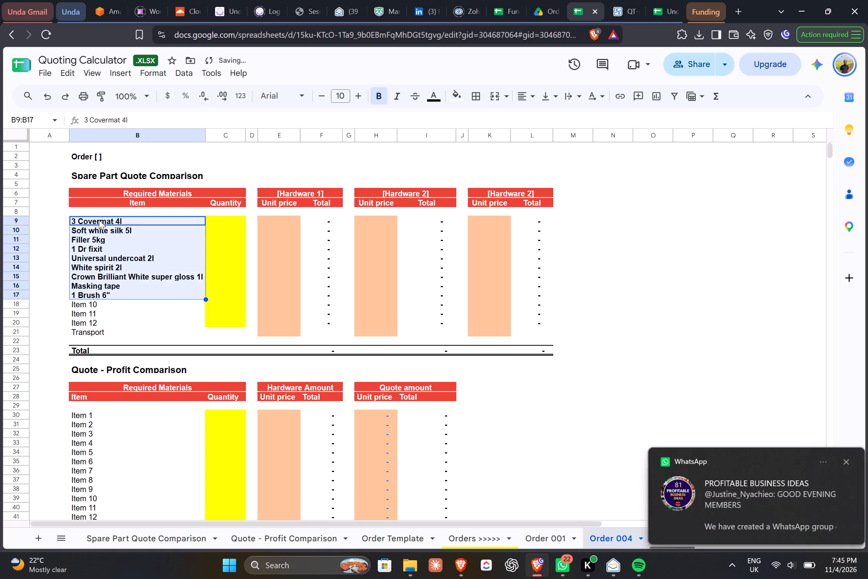
# Replace the Item 10 placeholder in B18 with Polythene and make it bold.
pyautogui.click(96, 305)
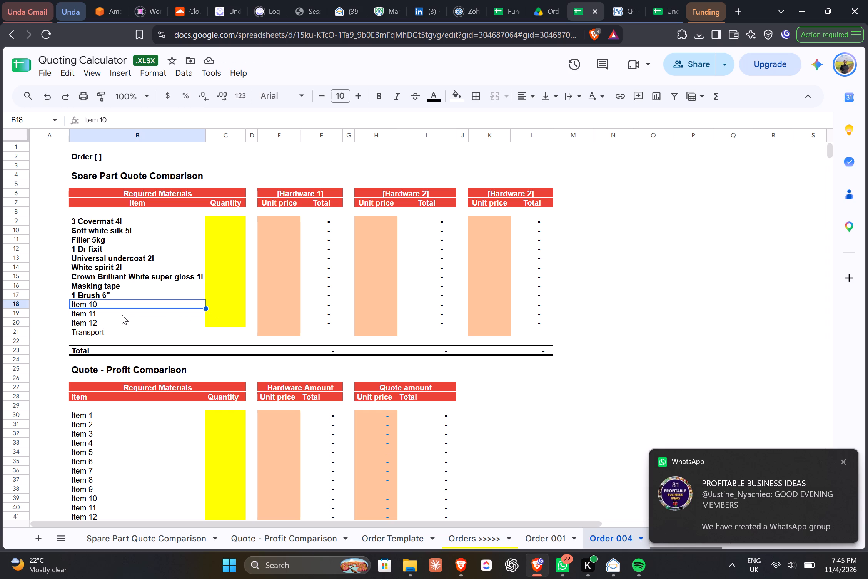
pyautogui.hotkey('shift', 'p')
pyautogui.press('BackSpace')
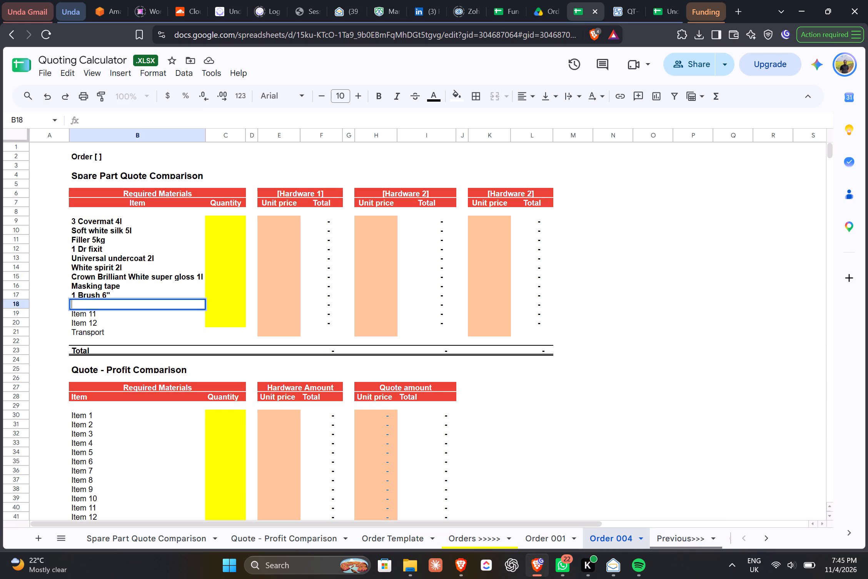
pyautogui.write('Pol')
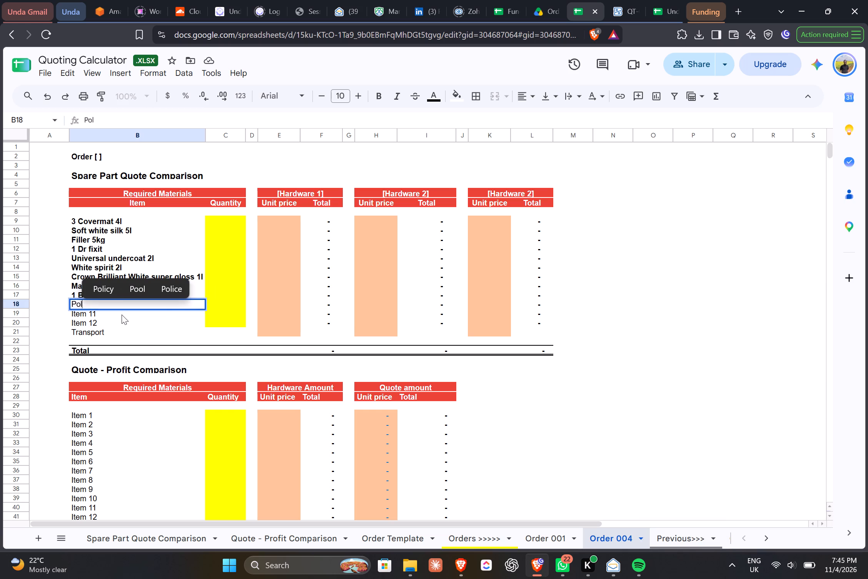
pyautogui.write('yh')
pyautogui.press('BackSpace')
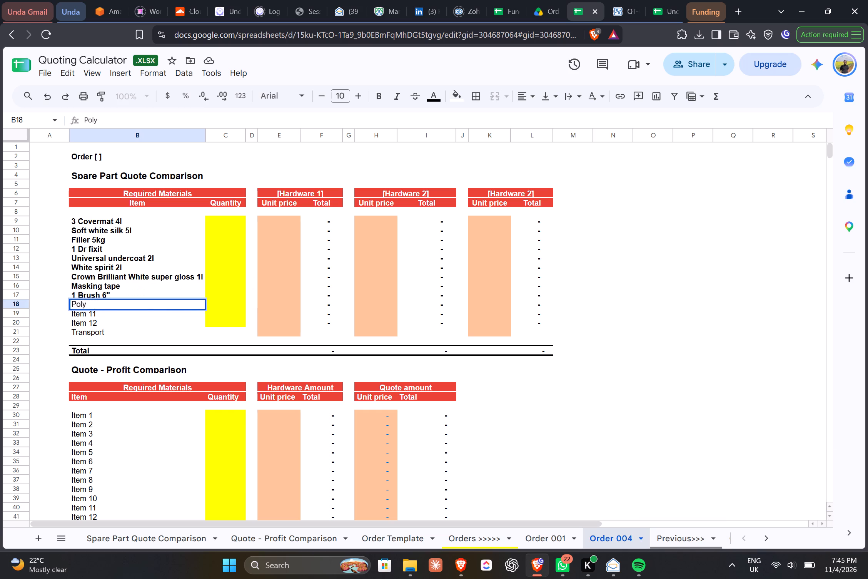
pyautogui.write('thene')
pyautogui.press('Down')
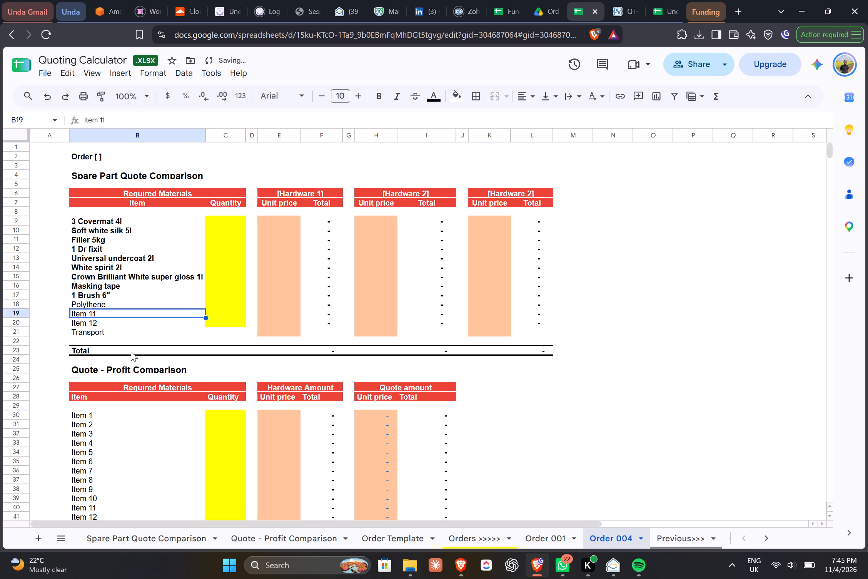
pyautogui.press('Up')
pyautogui.hotkey('ctrl', 'b')
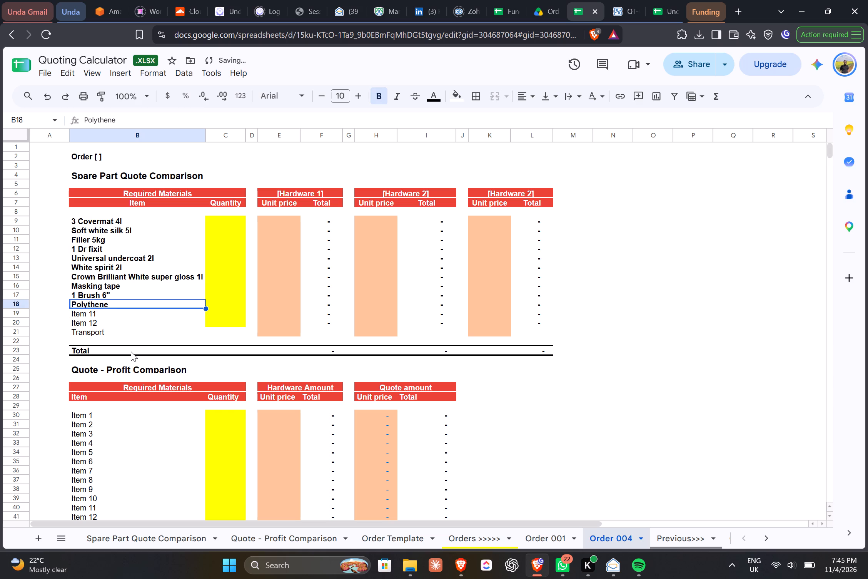
# Enter quantity 2 and a Hardware 1 unit price of 100 for Polythene.
pyautogui.press('Up')
pyautogui.press('Down')
pyautogui.press('Right')
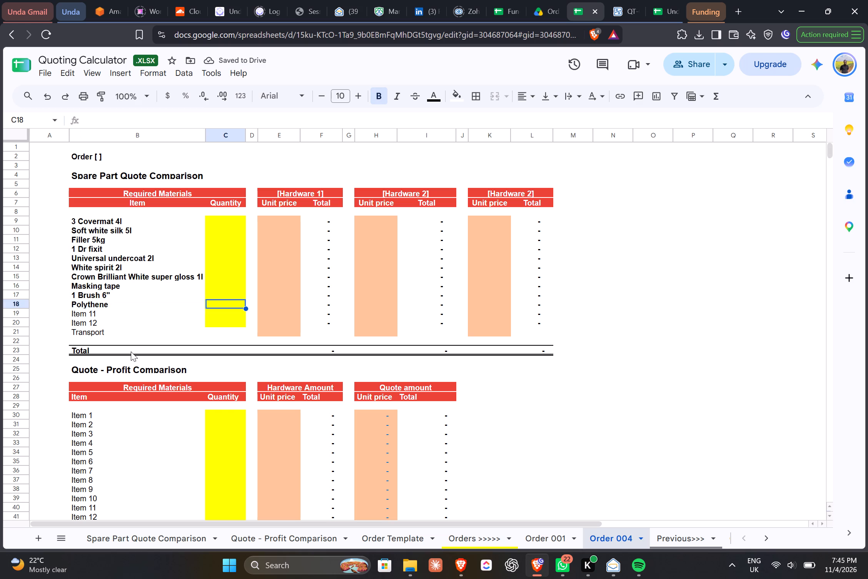
pyautogui.press('2')
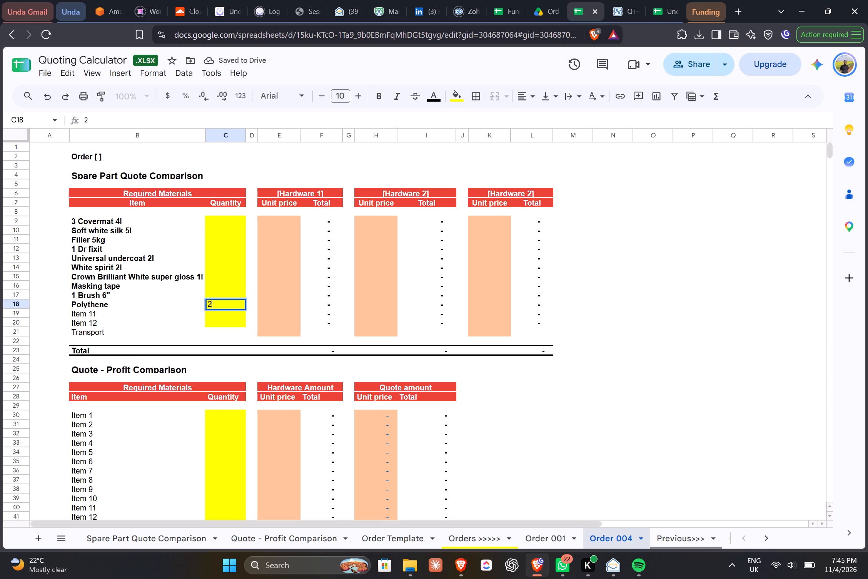
pyautogui.click(279, 304)
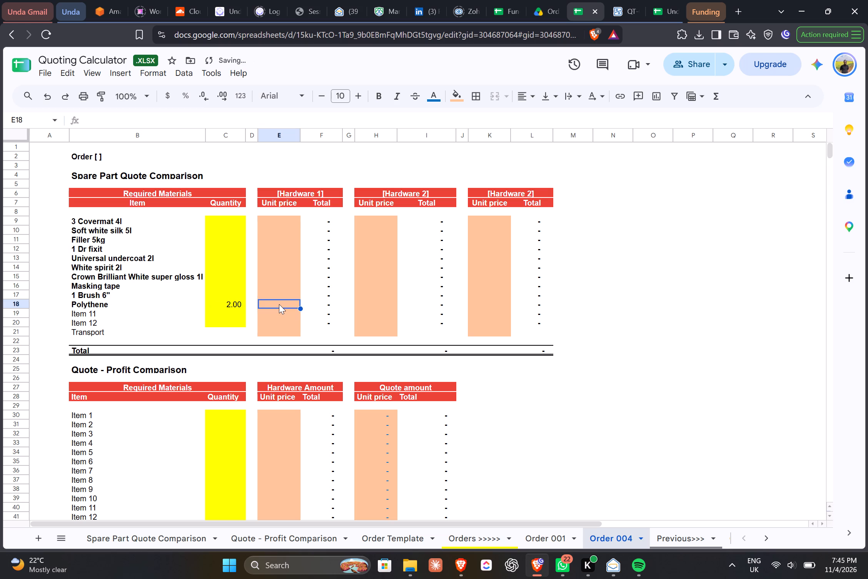
pyautogui.write('100')
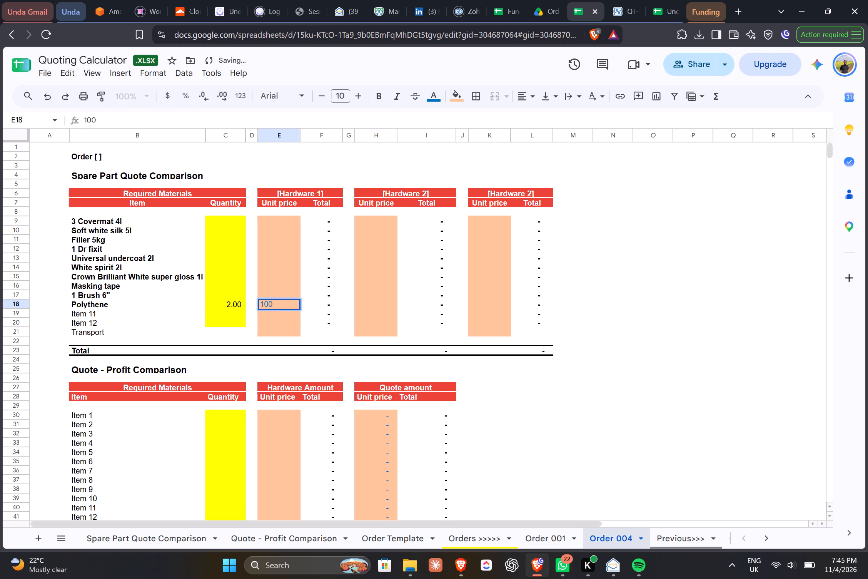
pyautogui.press('Up')
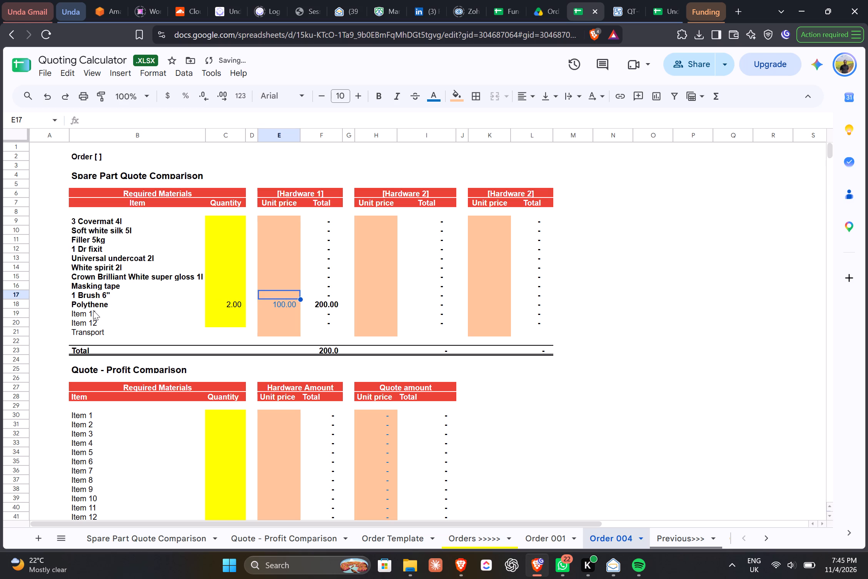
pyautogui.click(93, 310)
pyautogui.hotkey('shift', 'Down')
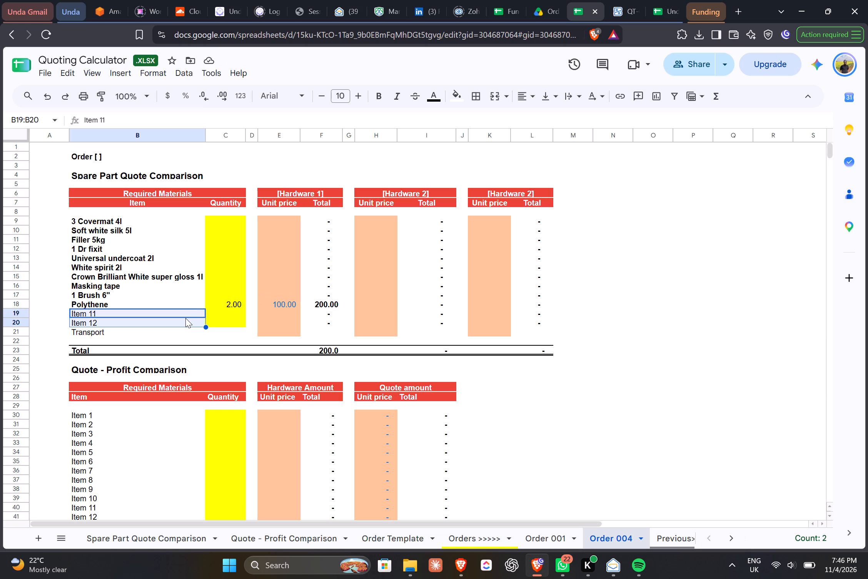
# Enter quantity 1 and a Hardware 1 unit price of 0 for Masking tape.
pyautogui.click(229, 283)
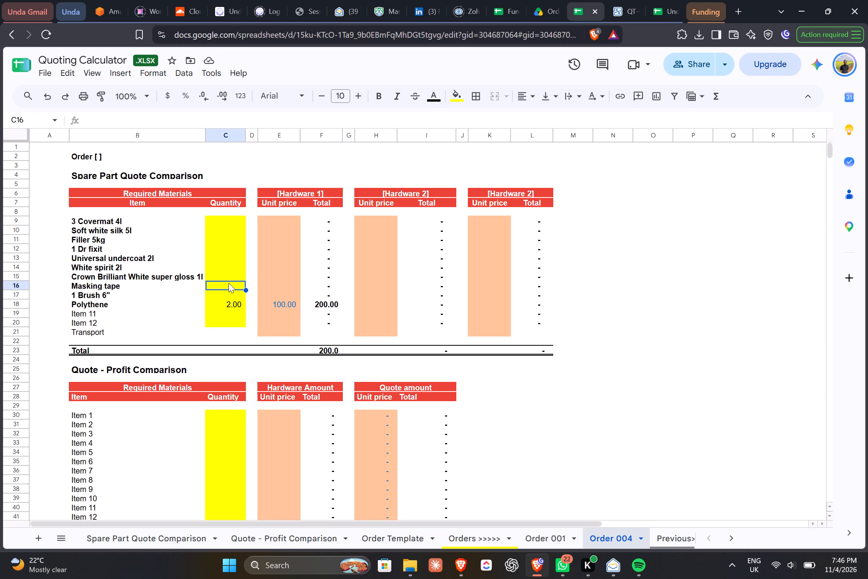
pyautogui.press('1')
pyautogui.press('Right')
pyautogui.press('Right')
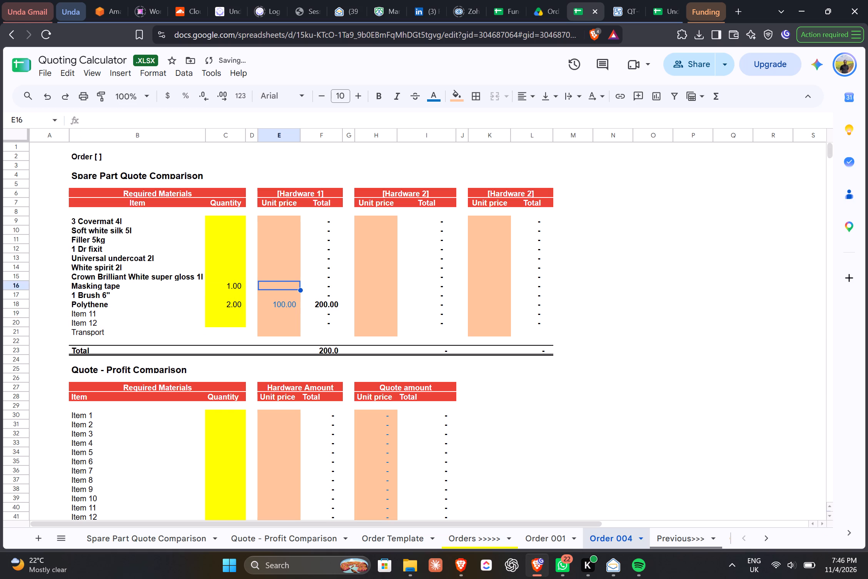
pyautogui.write('100')
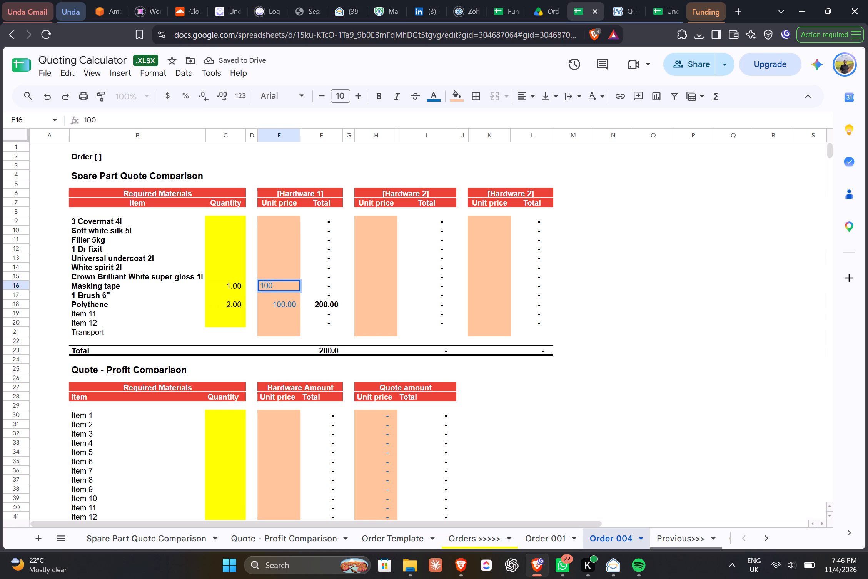
pyautogui.press('BackSpace')
pyautogui.press('BackSpace')
pyautogui.press('BackSpace')
pyautogui.press('0')
pyautogui.press('Down')
# Enter quantity 1 for the 1 Brush 6" item.
pyautogui.press('Left')
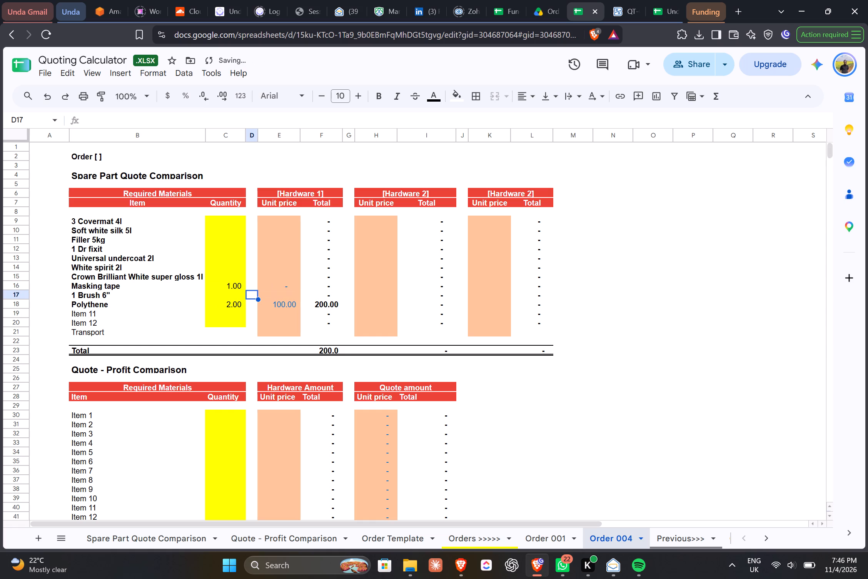
pyautogui.press('Left')
pyautogui.press('1')
pyautogui.press('Right')
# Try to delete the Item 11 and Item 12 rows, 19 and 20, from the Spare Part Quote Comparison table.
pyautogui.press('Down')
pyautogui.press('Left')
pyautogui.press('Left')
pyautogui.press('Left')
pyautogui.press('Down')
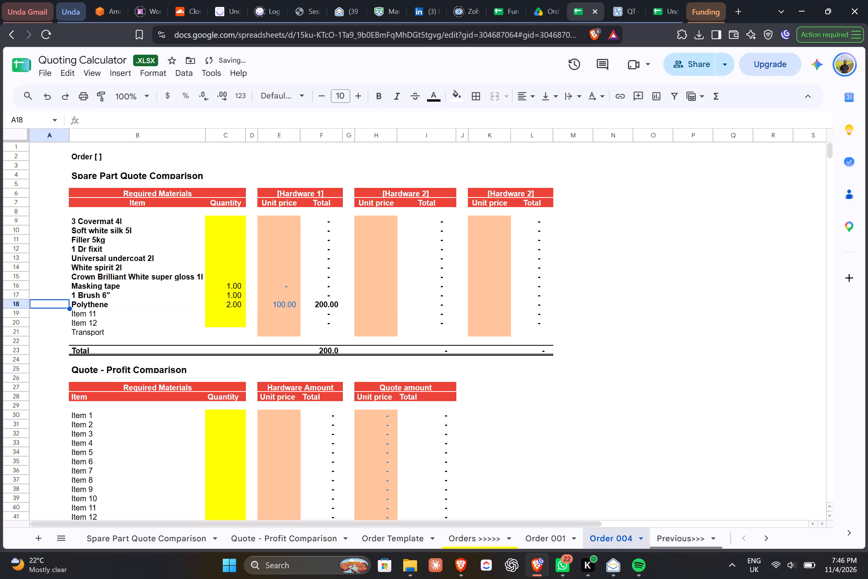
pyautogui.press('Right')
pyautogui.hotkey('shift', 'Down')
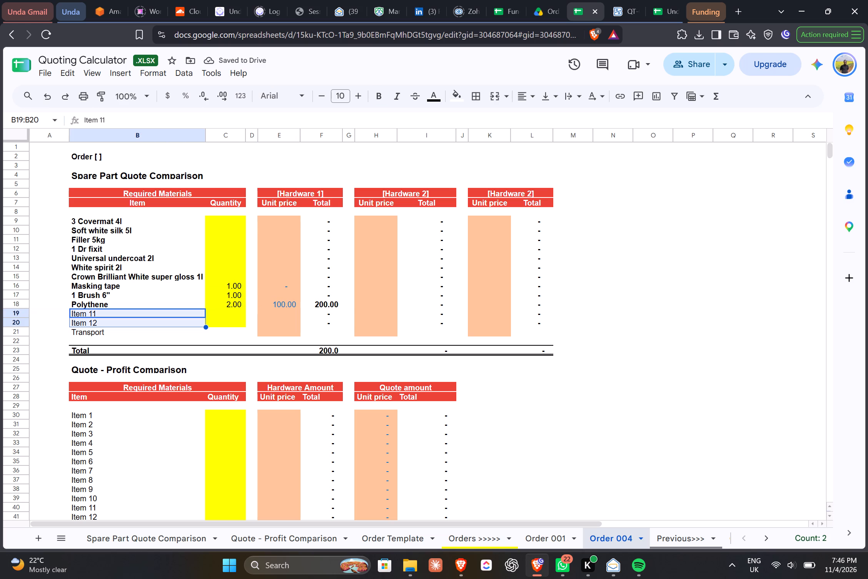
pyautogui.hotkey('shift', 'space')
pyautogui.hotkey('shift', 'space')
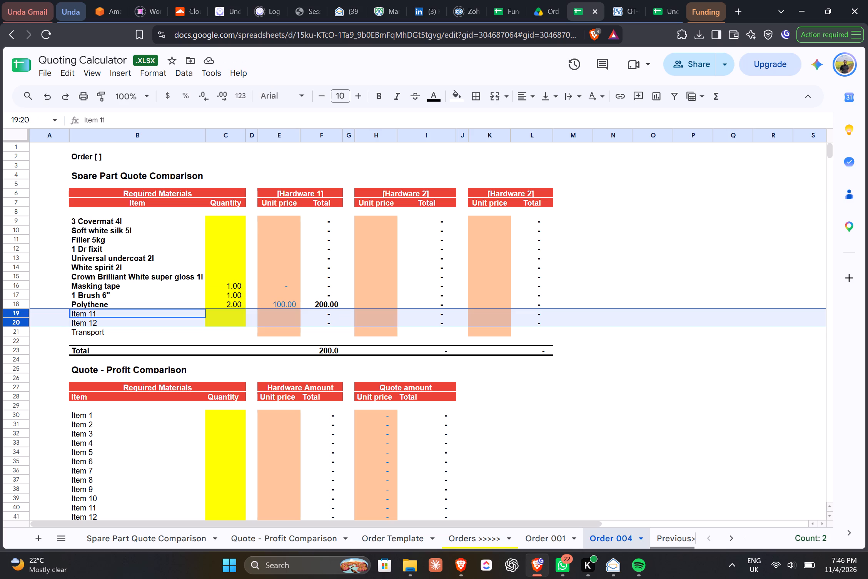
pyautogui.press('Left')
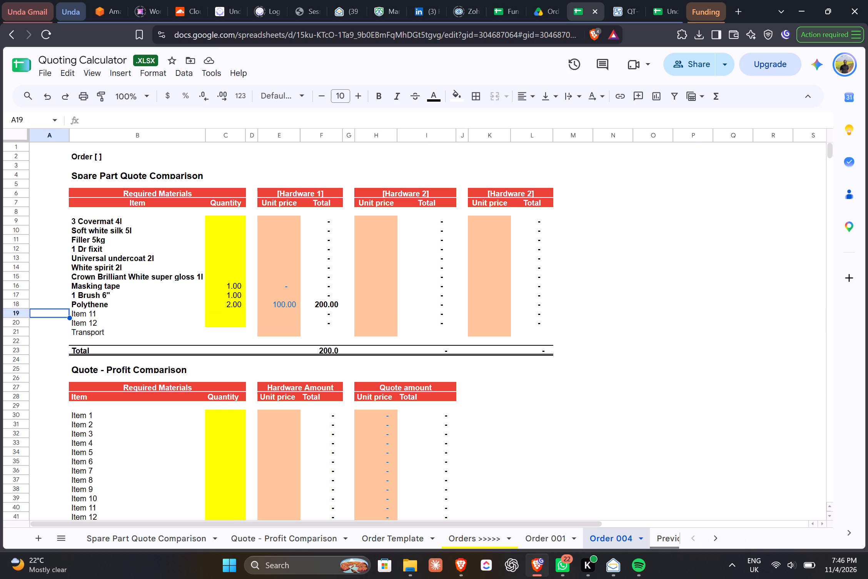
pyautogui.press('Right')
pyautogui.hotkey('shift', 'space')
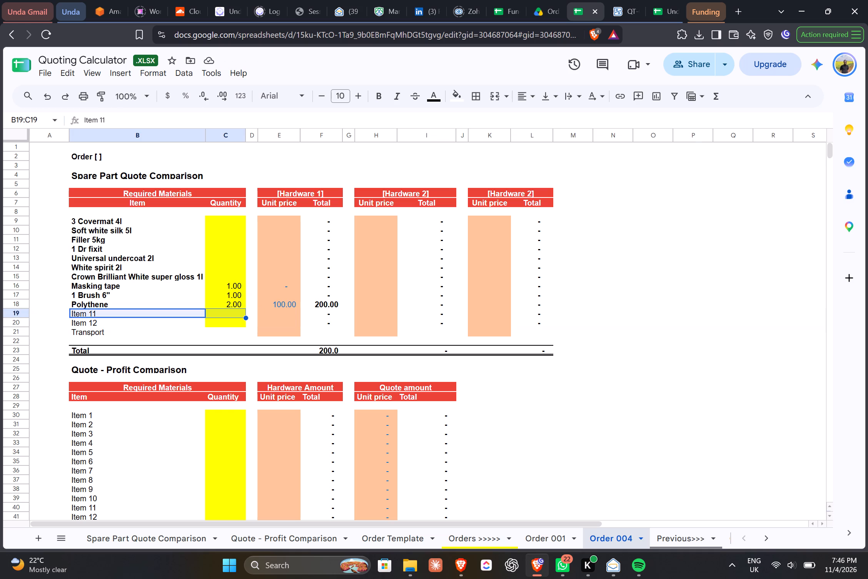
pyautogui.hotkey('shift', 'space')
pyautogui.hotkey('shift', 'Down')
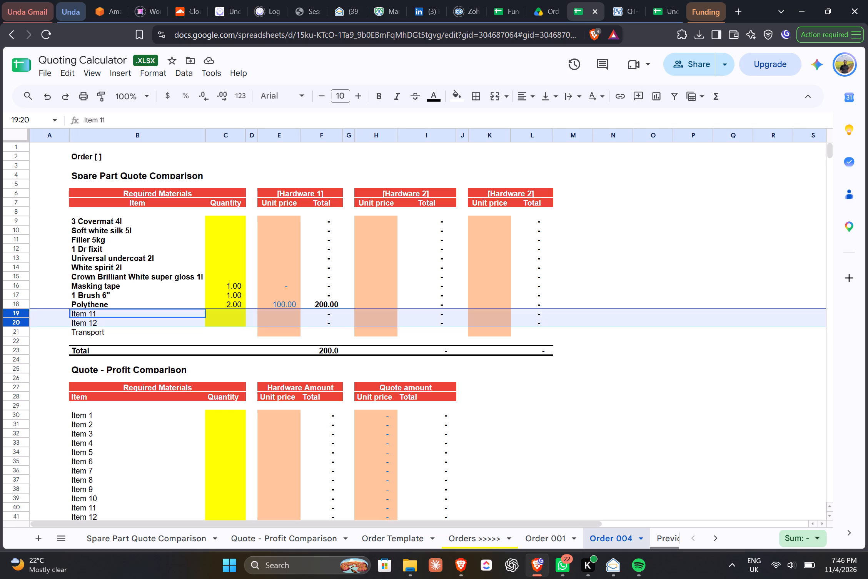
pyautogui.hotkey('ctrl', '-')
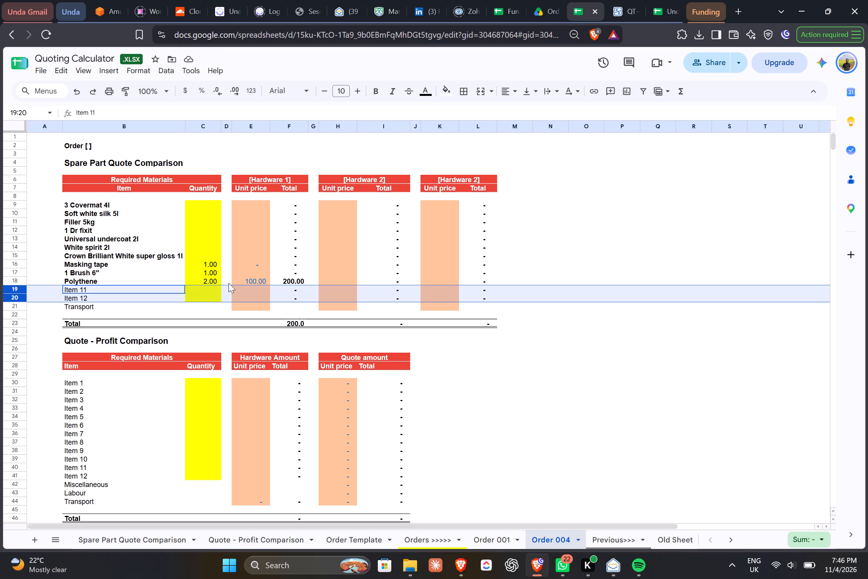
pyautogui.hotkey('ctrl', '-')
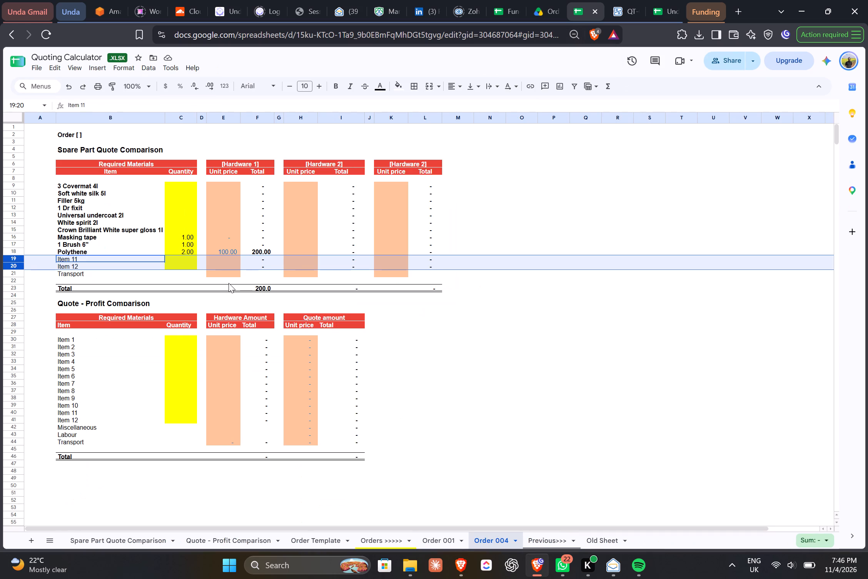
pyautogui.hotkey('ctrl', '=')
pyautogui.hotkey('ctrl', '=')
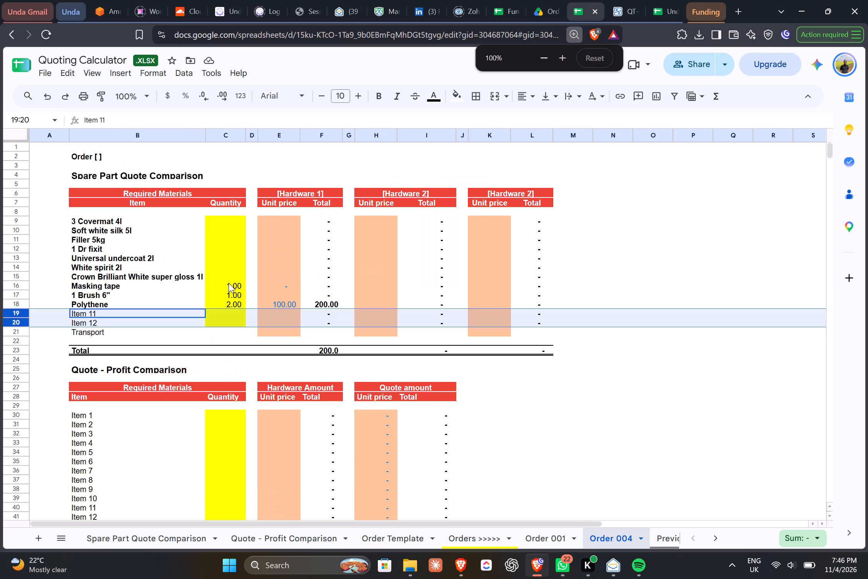
# Clear the Item 11 placeholder from B19.
pyautogui.hotkey('shift', '_')
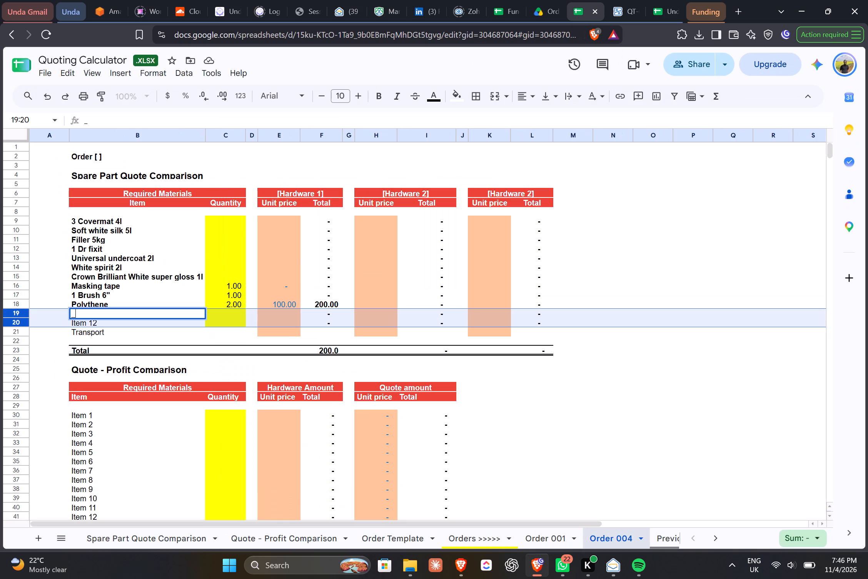
pyautogui.press('BackSpace')
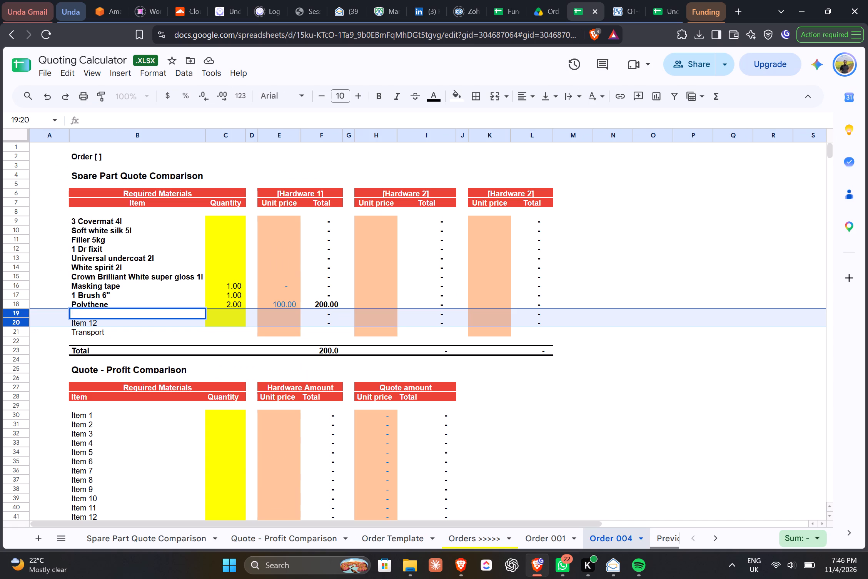
pyautogui.press('Down')
pyautogui.press('Up')
# Clear all remaining contents of row 19, including its total formulas, in the Spare Part Quote Comparison table.
pyautogui.press('space')
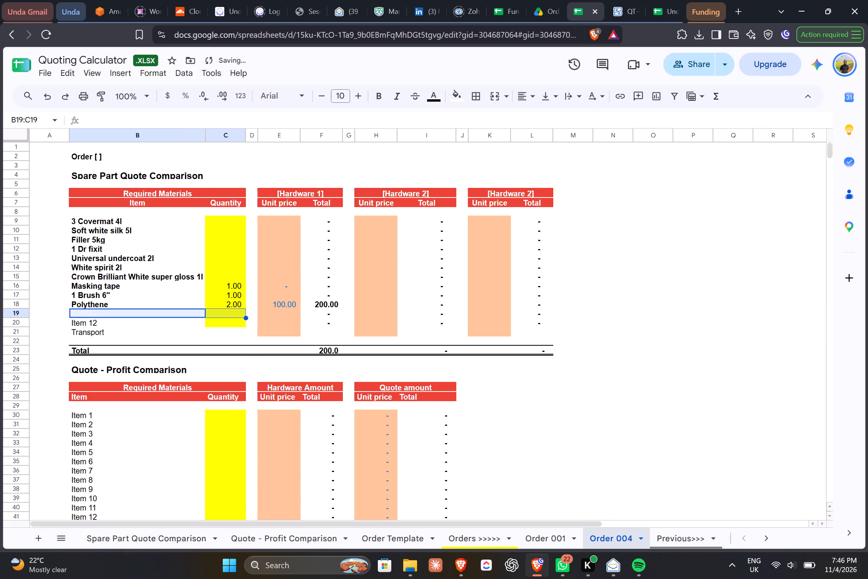
pyautogui.press('space')
pyautogui.press('space')
pyautogui.press('space')
pyautogui.press('space')
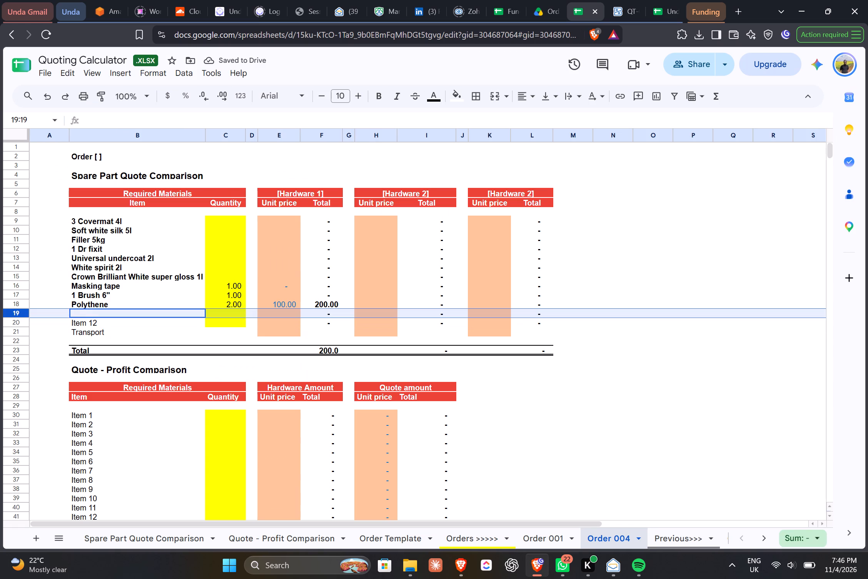
pyautogui.hotkey('ctrl', '-')
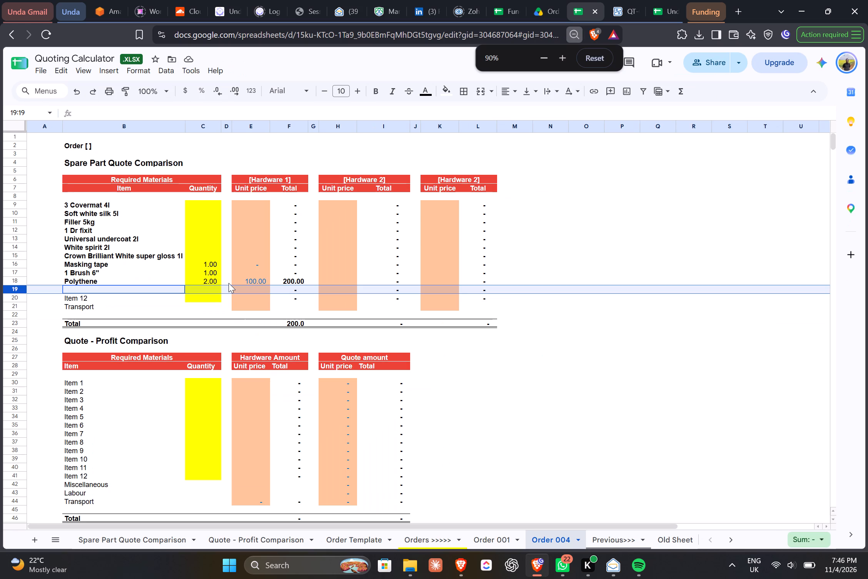
pyautogui.click(522, 281)
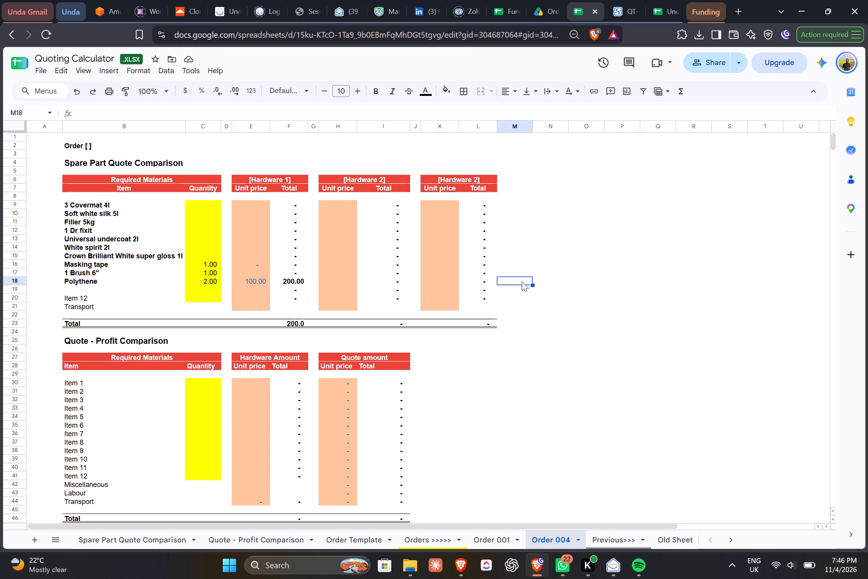
pyautogui.click(518, 290)
pyautogui.click(56, 294)
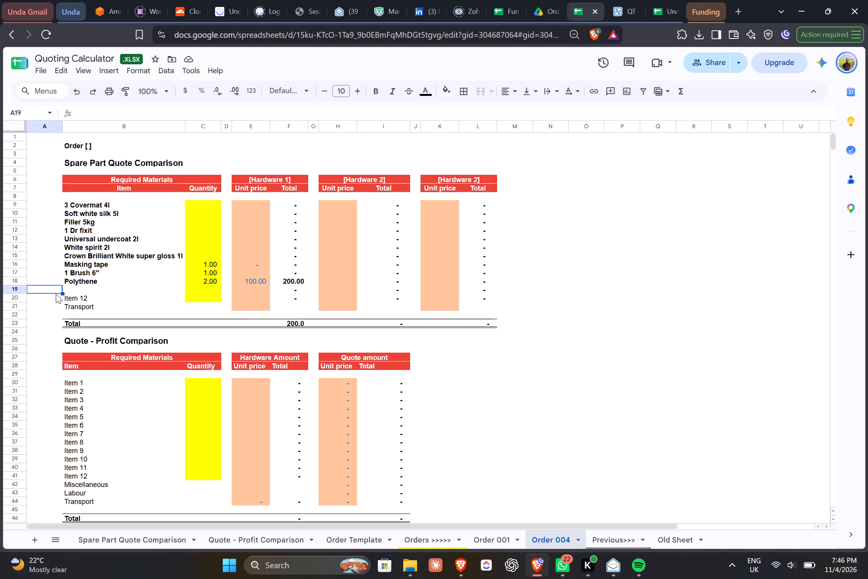
pyautogui.click(18, 288)
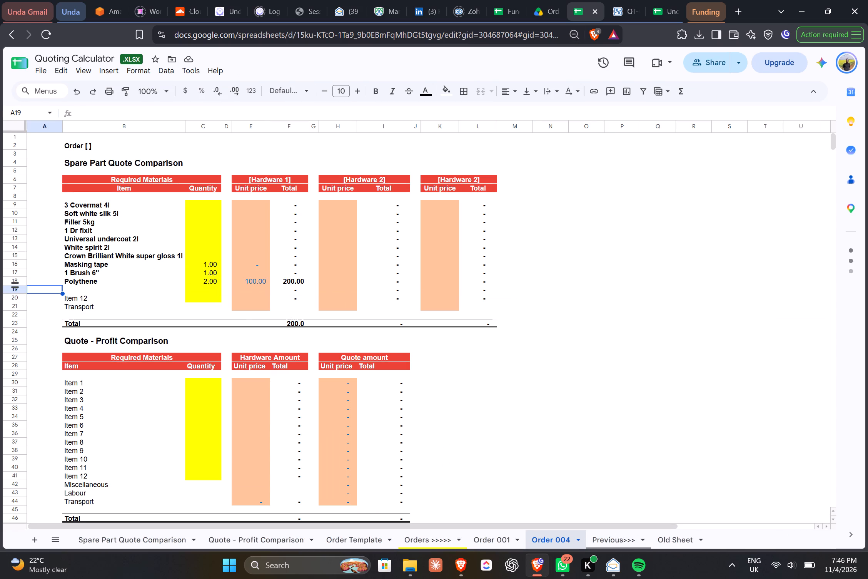
pyautogui.click(19, 289)
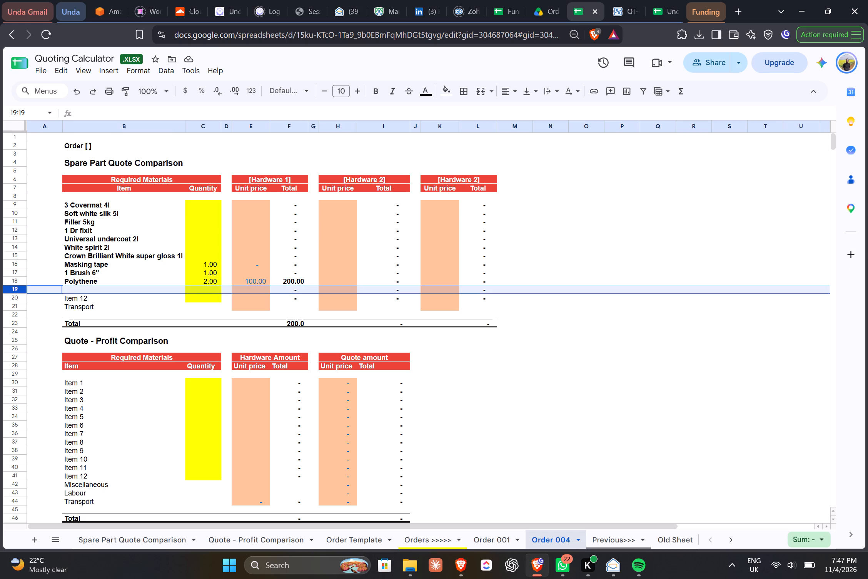
pyautogui.press('Delete')
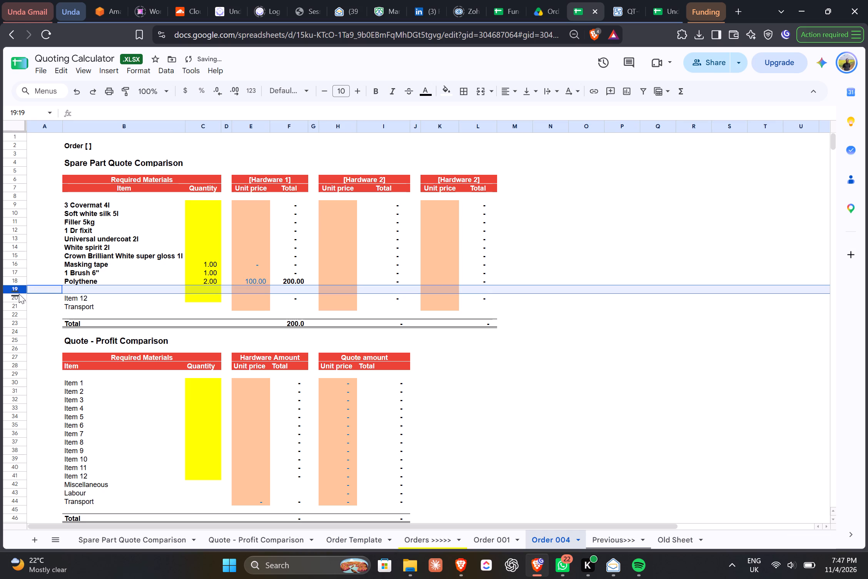
# Clear the Item 12 placeholder from B20, leaving the rest of row 20 in place.
pyautogui.click(72, 296)
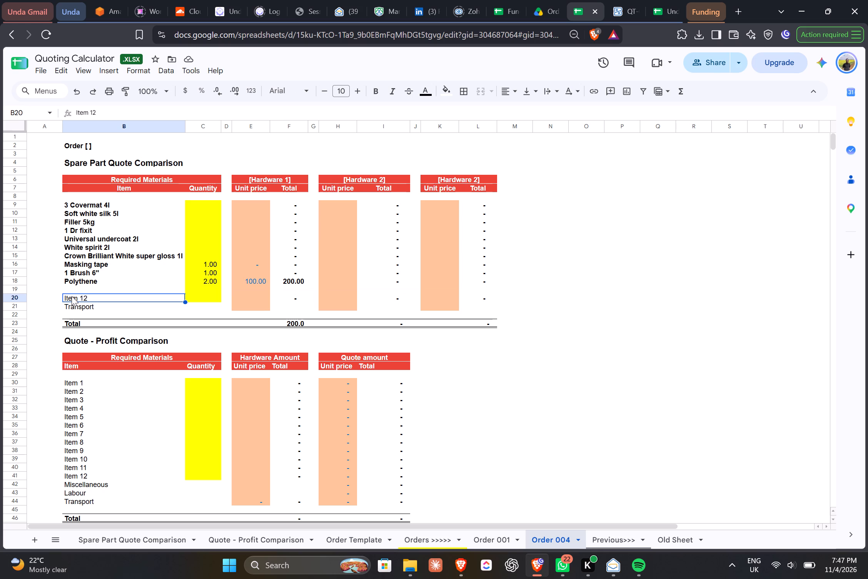
pyautogui.hotkey('shift', 'space')
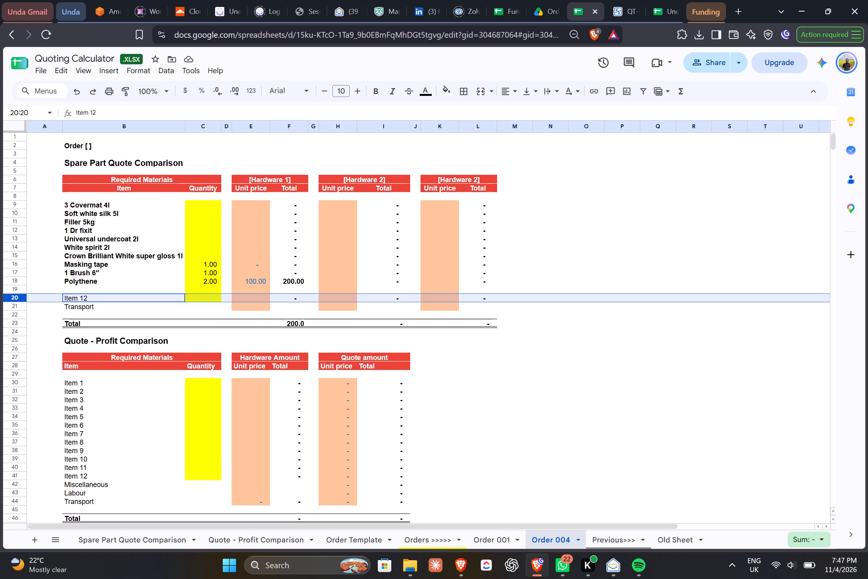
pyautogui.hotkey('ctrl', '-')
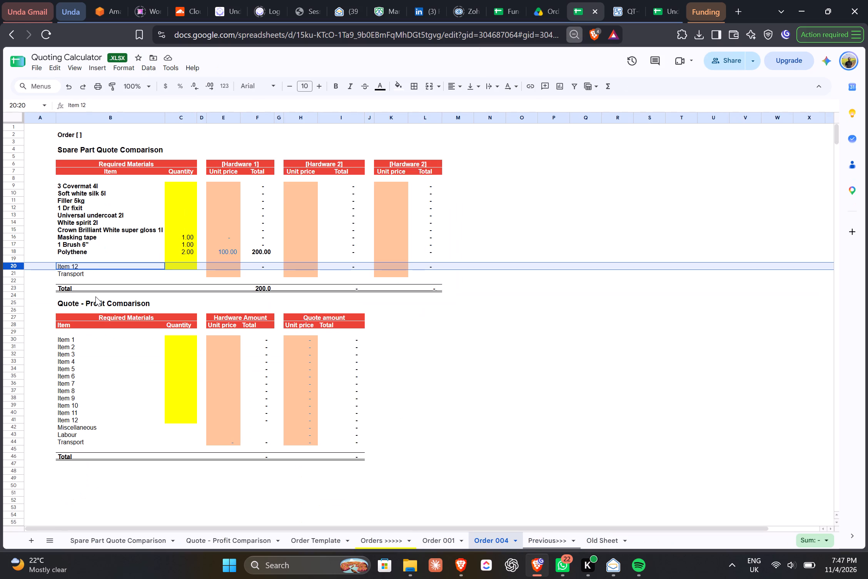
pyautogui.press('-')
pyautogui.press('BackSpace')
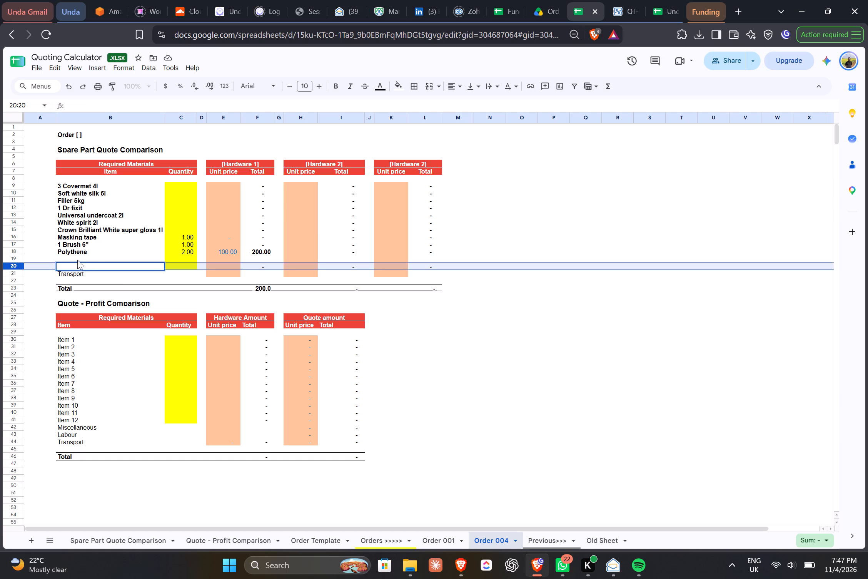
pyautogui.click(71, 258)
pyautogui.click(36, 256)
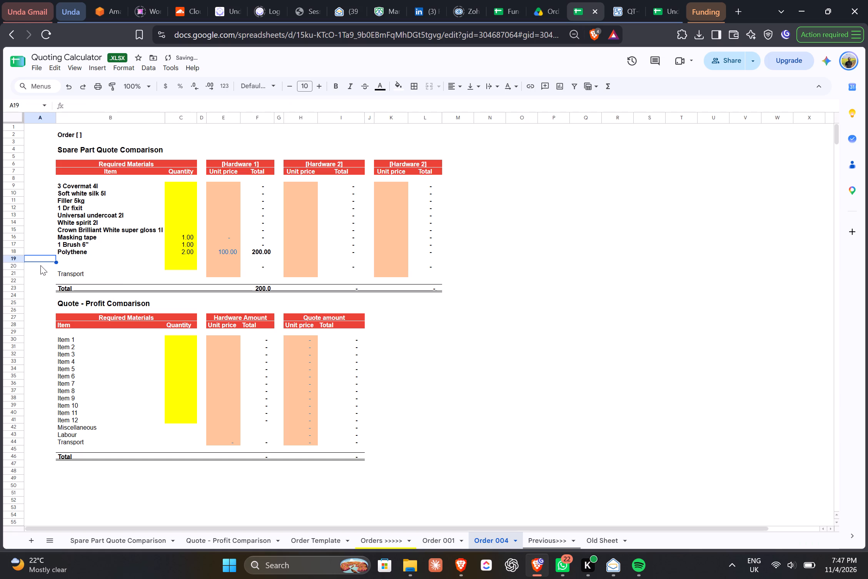
pyautogui.click(40, 265)
pyautogui.click(145, 255)
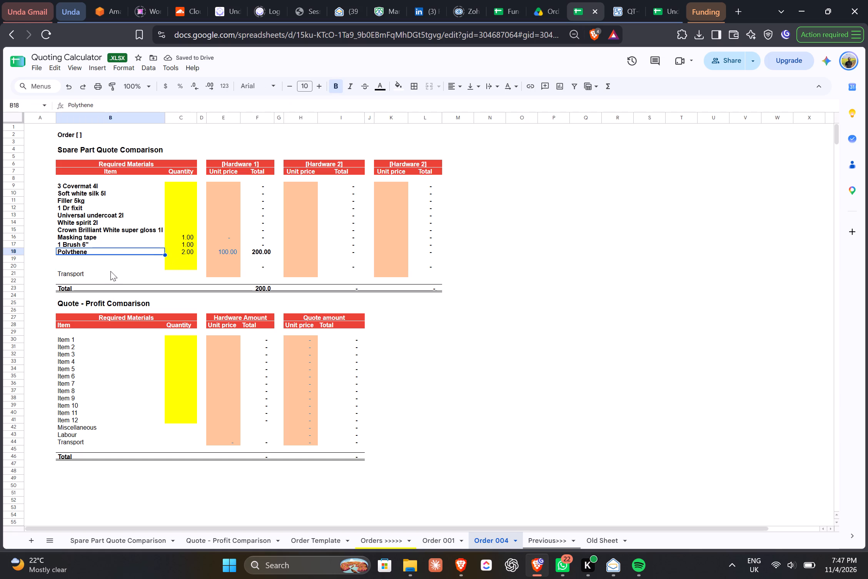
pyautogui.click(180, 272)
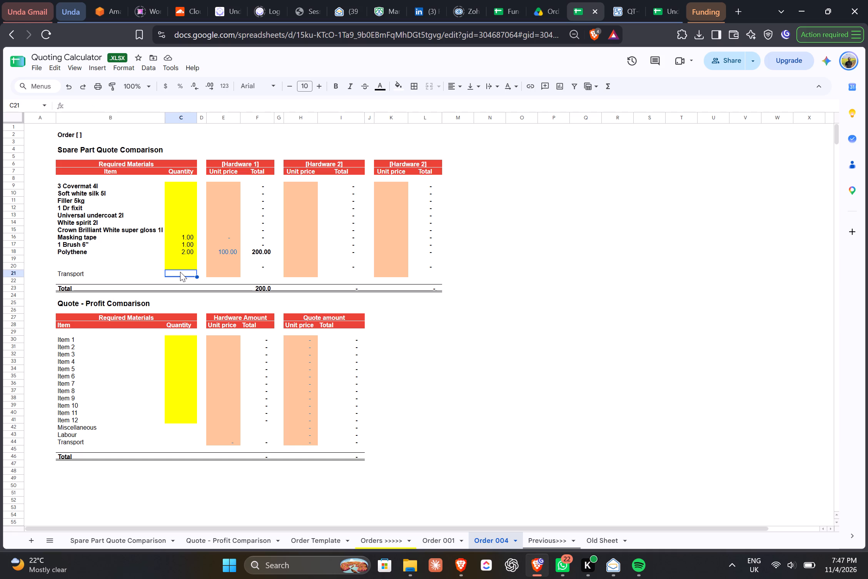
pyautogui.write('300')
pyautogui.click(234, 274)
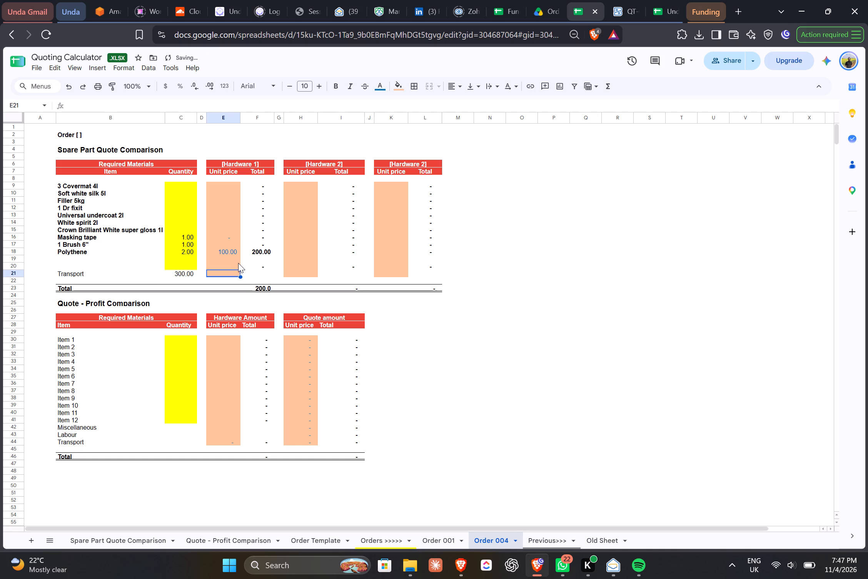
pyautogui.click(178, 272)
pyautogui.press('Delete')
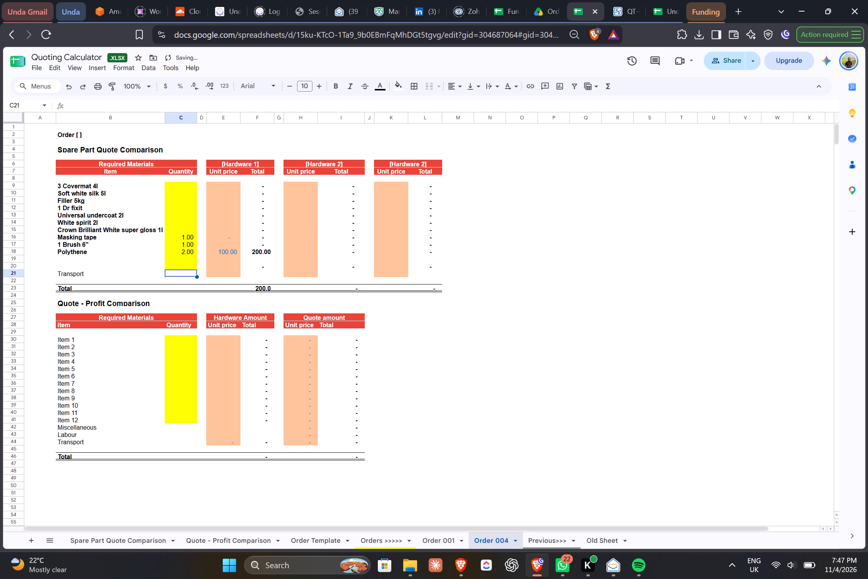
# Enter a Hardware 1 unit price of 300 for Transport in E21.
pyautogui.click(216, 273)
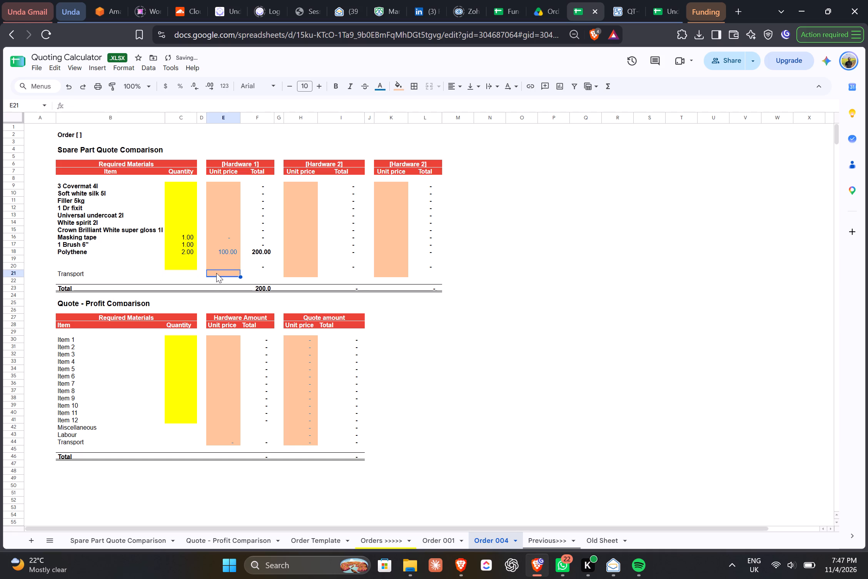
pyautogui.write('300')
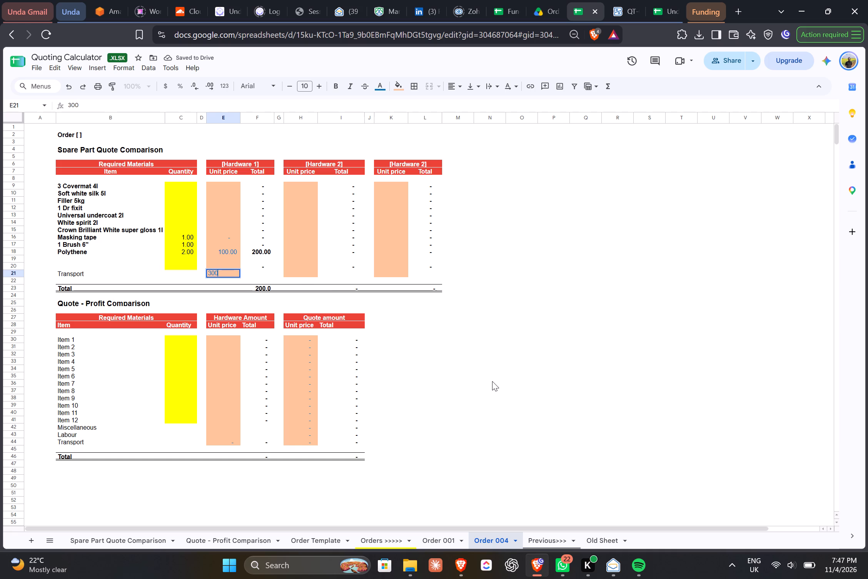
pyautogui.click(492, 381)
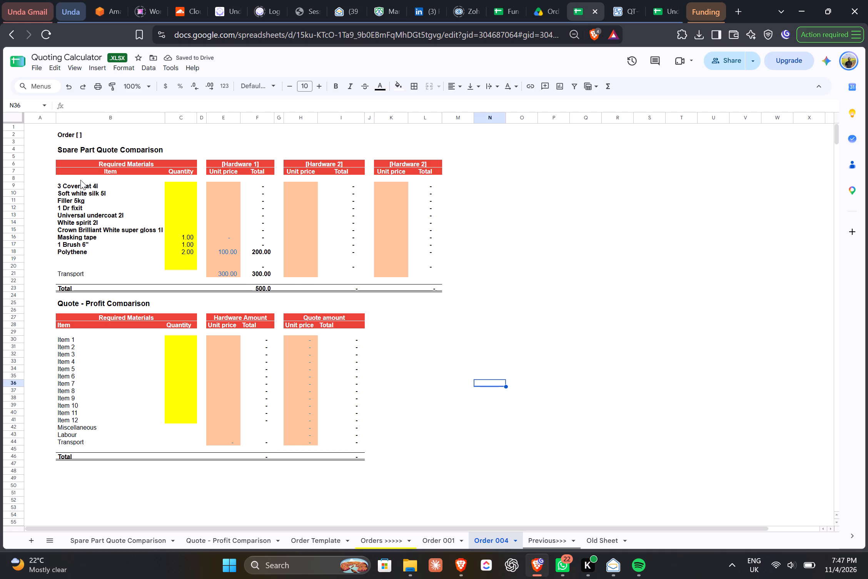
# Copy the ten item names in B9:B18 over the item placeholders starting at B30 in the Quote - Profit Comparison table.
pyautogui.moveTo(79, 184); pyautogui.dragTo(97, 251)
pyautogui.hotkey('ctrl', 'c')
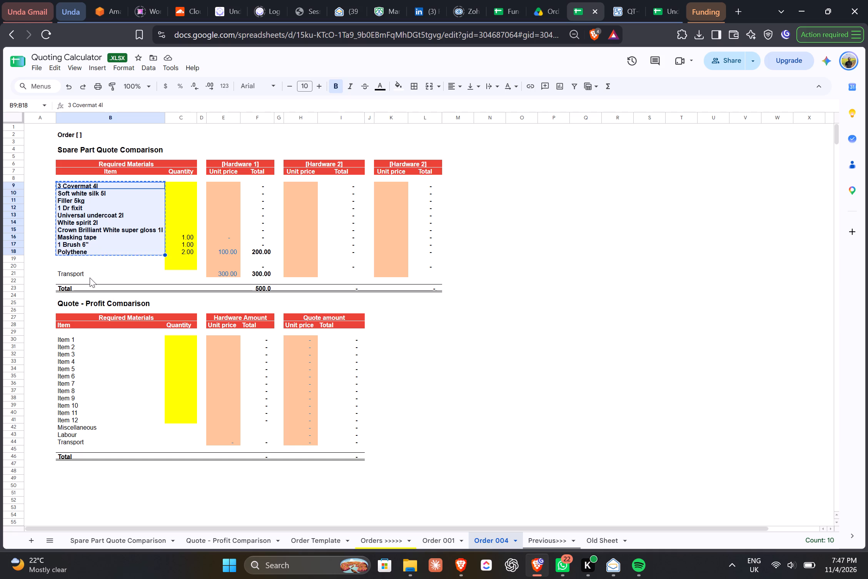
pyautogui.click(70, 338)
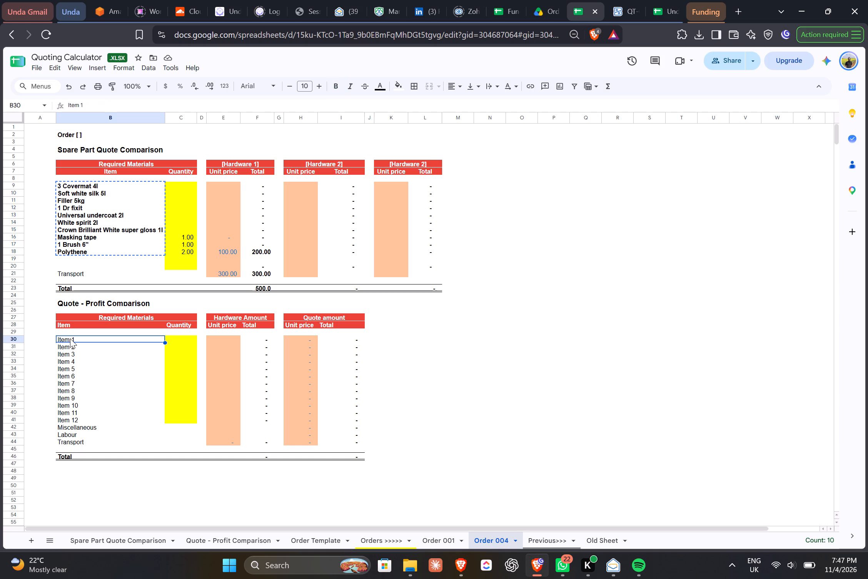
pyautogui.hotkey('shift', 'Left')
pyautogui.hotkey('shift', 'Down')
pyautogui.hotkey('shift', 'Down')
pyautogui.hotkey('shift', 'Down')
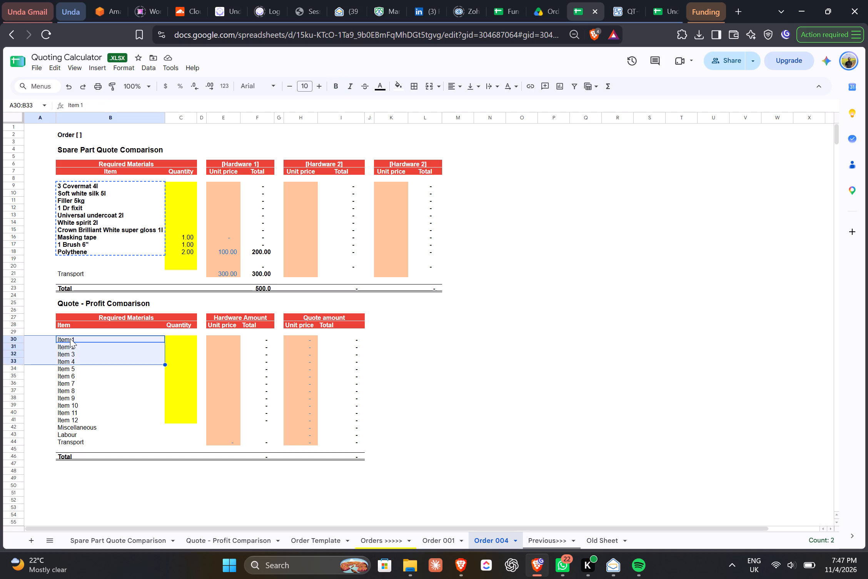
pyautogui.press('Right')
pyautogui.press('Left')
pyautogui.hotkey('shift', 'Down')
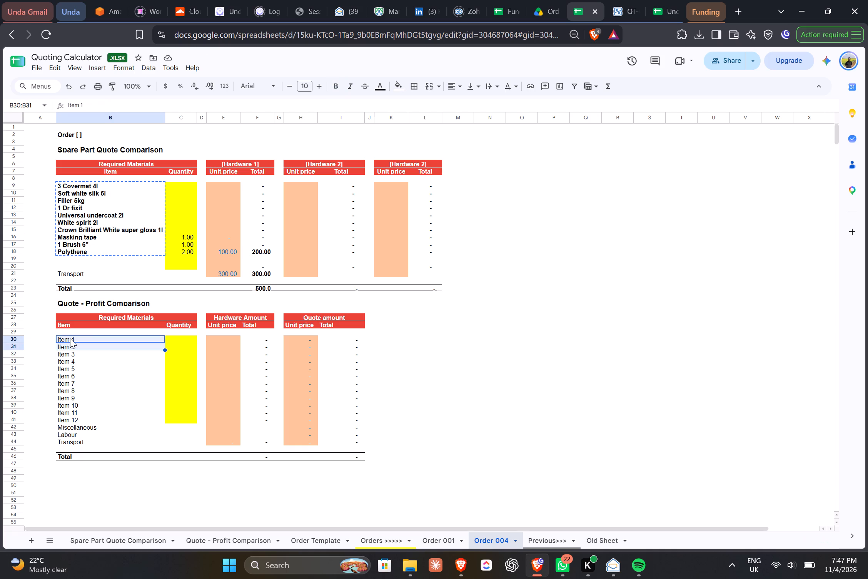
pyautogui.hotkey('shift', 'Down')
pyautogui.hotkey('shift', 'Down')
pyautogui.hotkey('shift', 'Down')
pyautogui.hotkey('shift', 'Down')
pyautogui.hotkey('shift', 'Down')
pyautogui.hotkey('shift', 'Down')
pyautogui.hotkey('shift', 'Down')
pyautogui.hotkey('shift', 'Down')
pyautogui.hotkey('shift', 'Down')
pyautogui.hotkey('shift', 'Down')
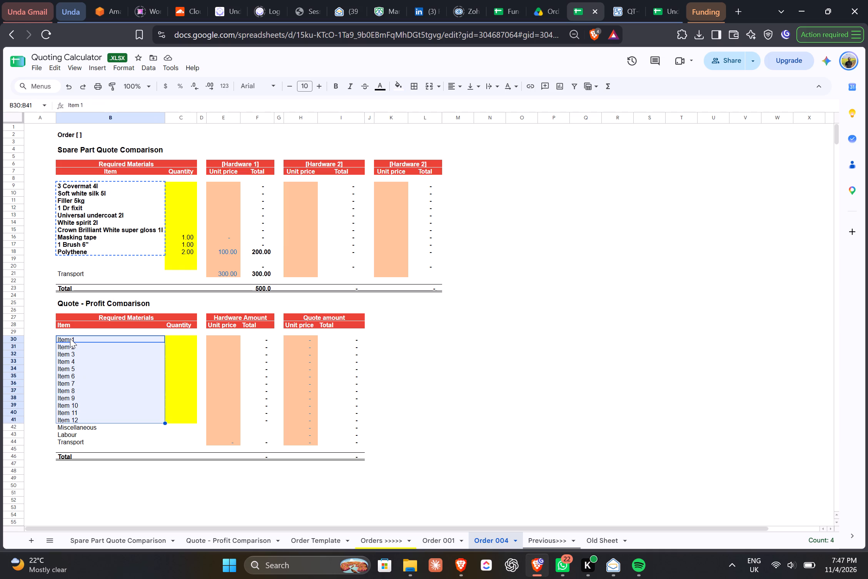
pyautogui.hotkey('ctrl', 'v')
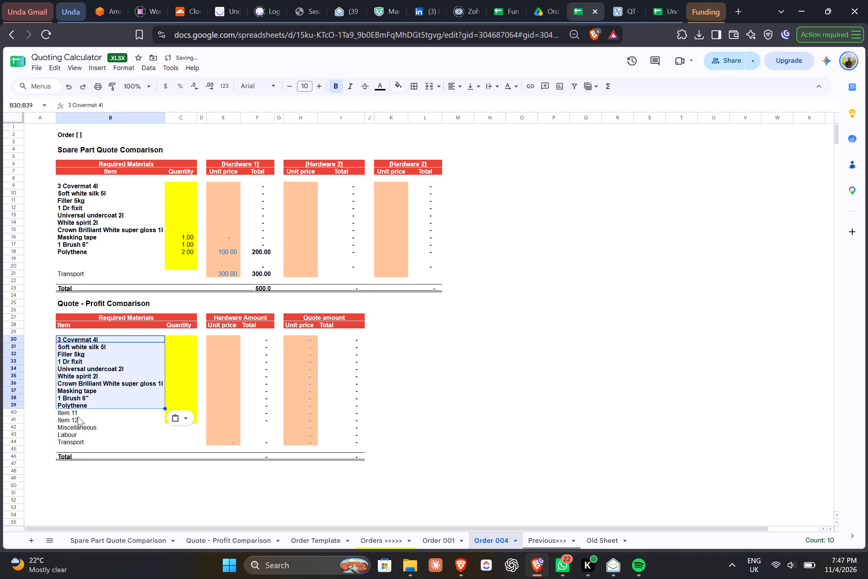
# Replace the Item 11 placeholder in B40 with Fumigation and the Item 12 placeholder in B41 with Cleaning.
pyautogui.click(78, 416)
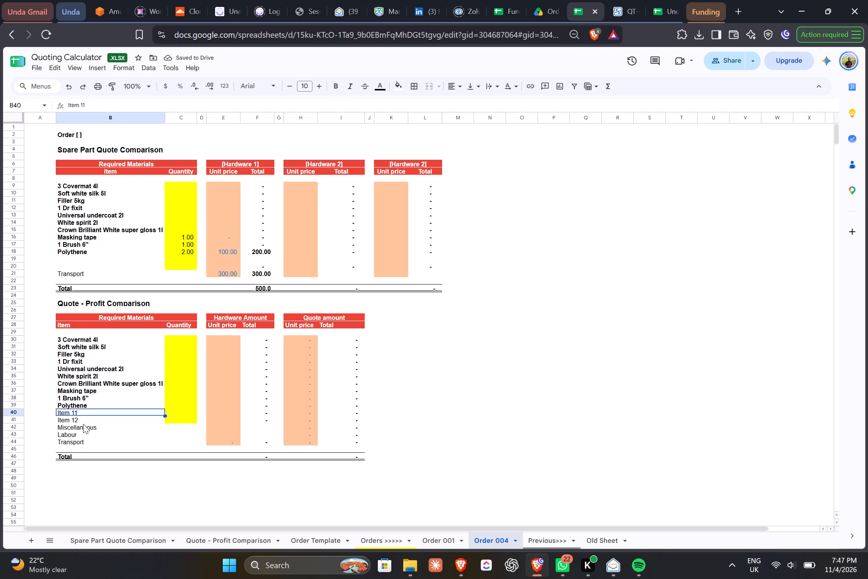
pyautogui.hotkey('shift', 'p')
pyautogui.press('BackSpace')
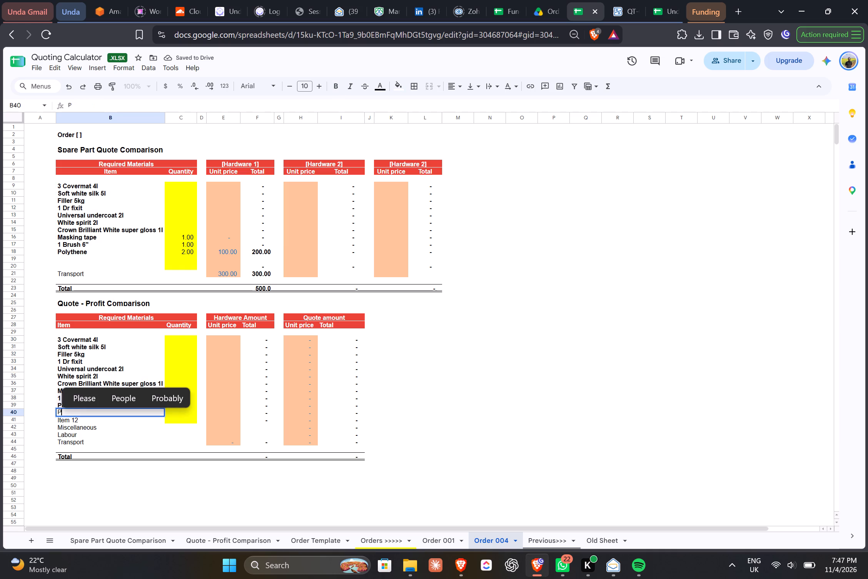
pyautogui.press('BackSpace')
pyautogui.write('Fumigation')
pyautogui.press('Down')
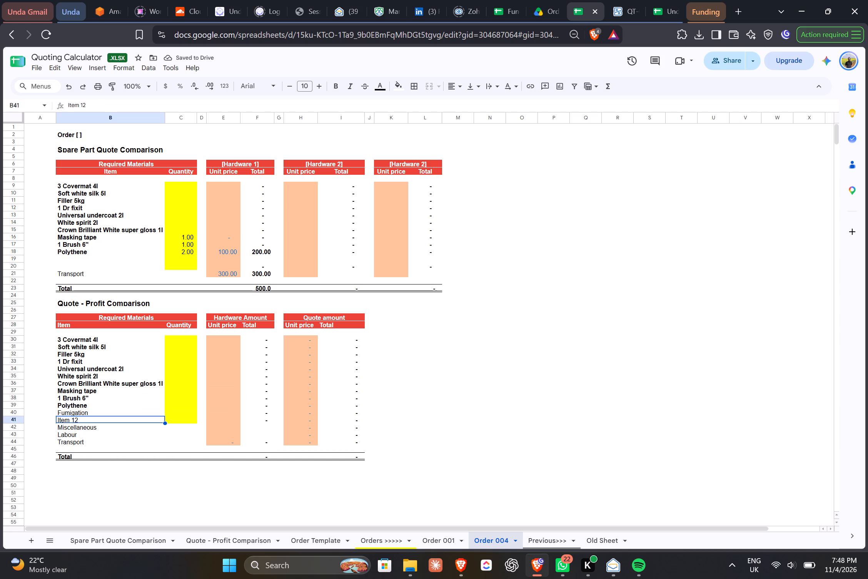
pyautogui.write('Cleaning')
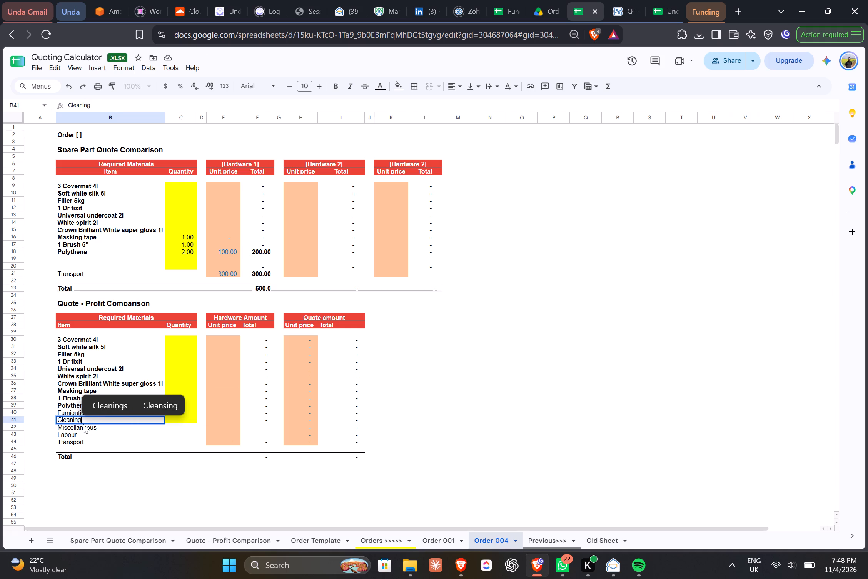
pyautogui.click(214, 418)
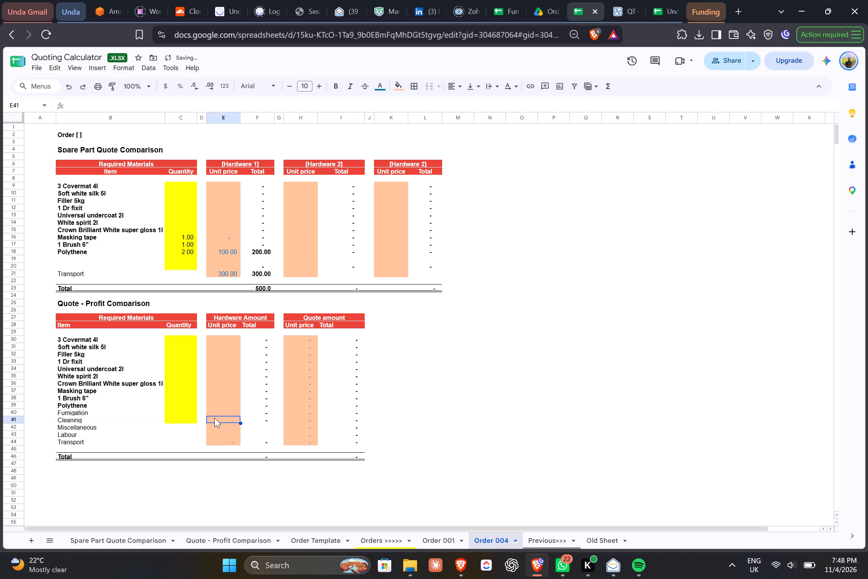
pyautogui.press('Up')
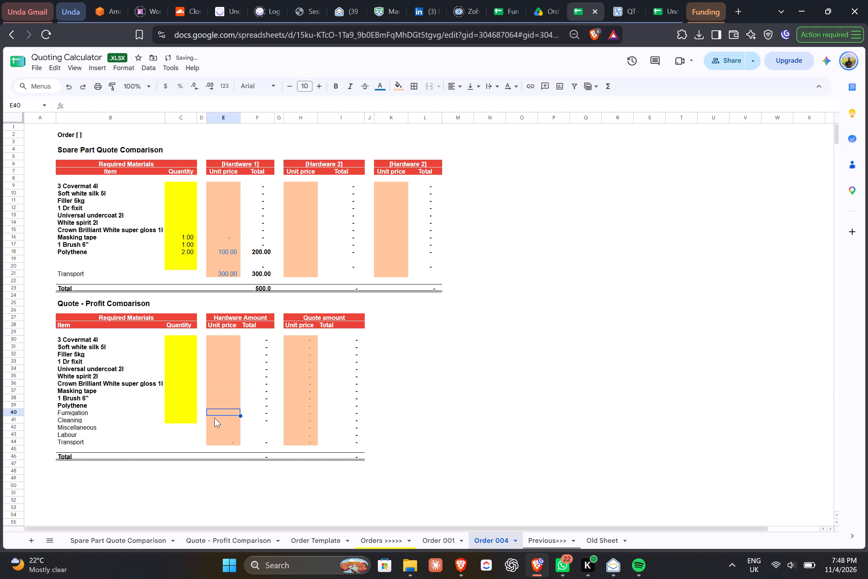
# Make the labels from Fumigation to Transport in B40:B44 bold.
pyautogui.click(77, 412)
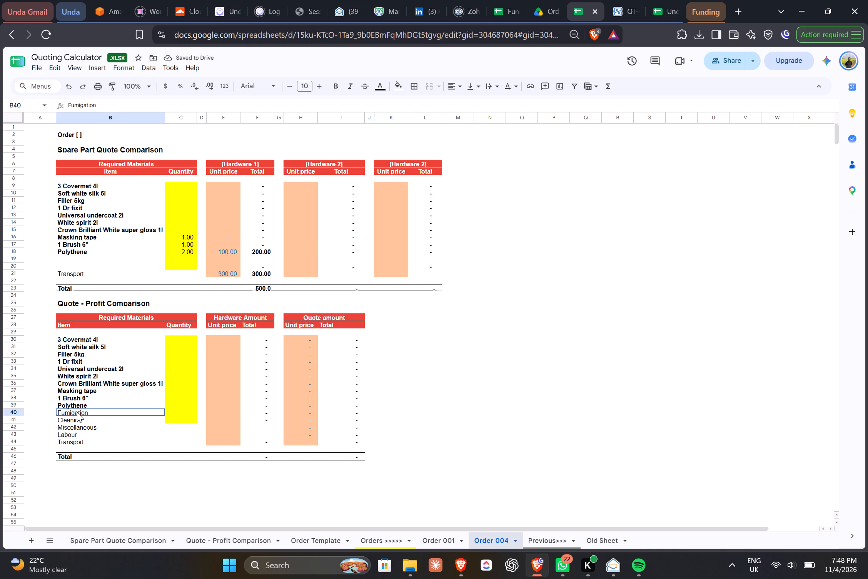
pyautogui.hotkey('shift', 'Down')
pyautogui.hotkey('shift', 'Down')
pyautogui.hotkey('shift', 'Down')
pyautogui.hotkey('shift', 'Down')
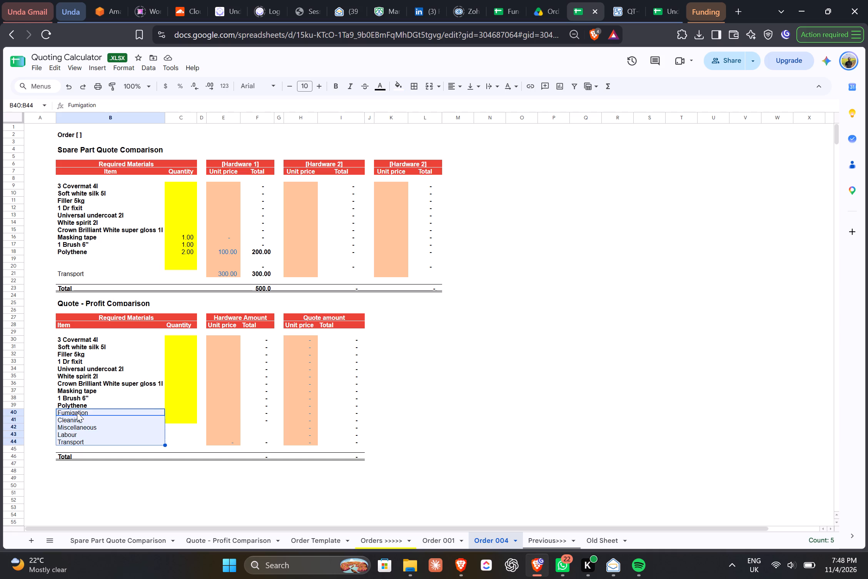
pyautogui.hotkey('ctrl', 'b')
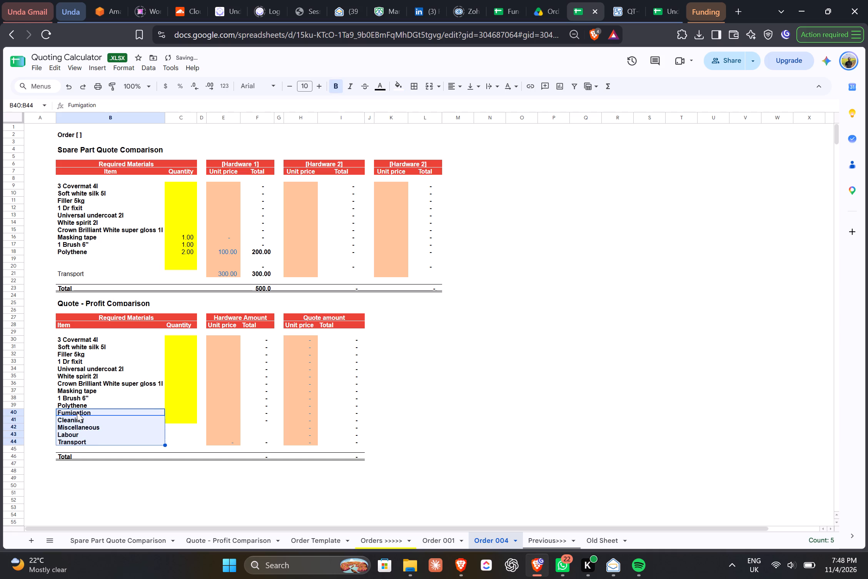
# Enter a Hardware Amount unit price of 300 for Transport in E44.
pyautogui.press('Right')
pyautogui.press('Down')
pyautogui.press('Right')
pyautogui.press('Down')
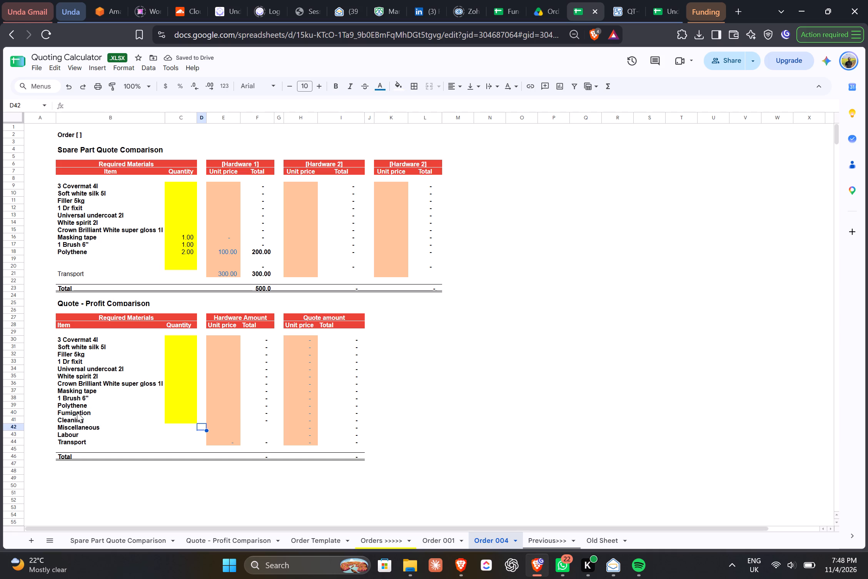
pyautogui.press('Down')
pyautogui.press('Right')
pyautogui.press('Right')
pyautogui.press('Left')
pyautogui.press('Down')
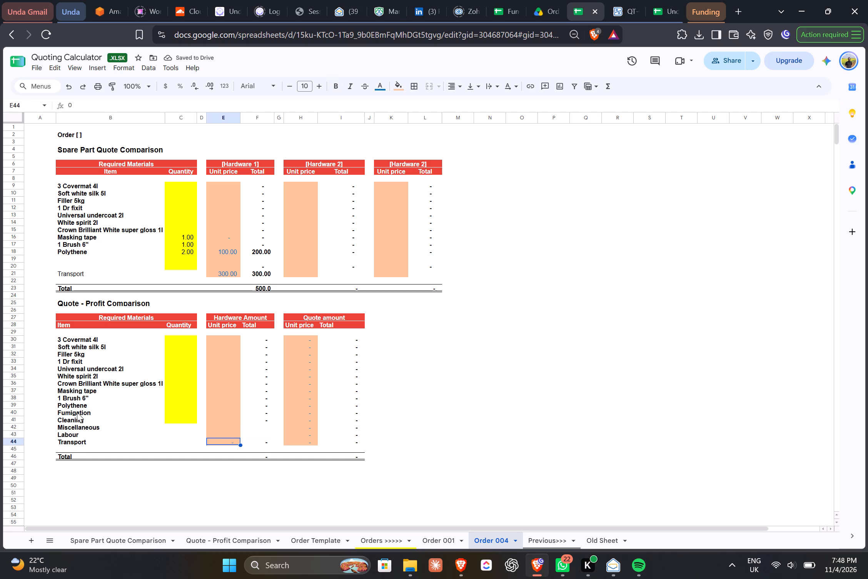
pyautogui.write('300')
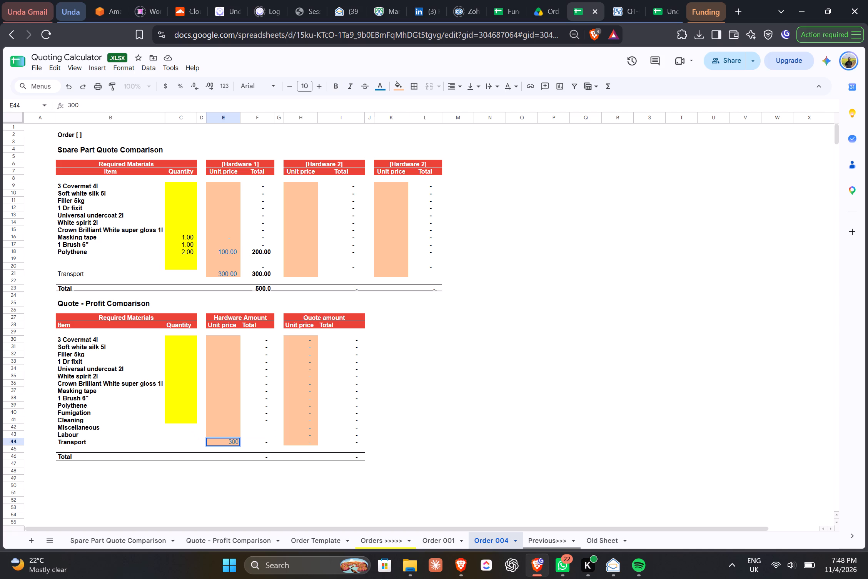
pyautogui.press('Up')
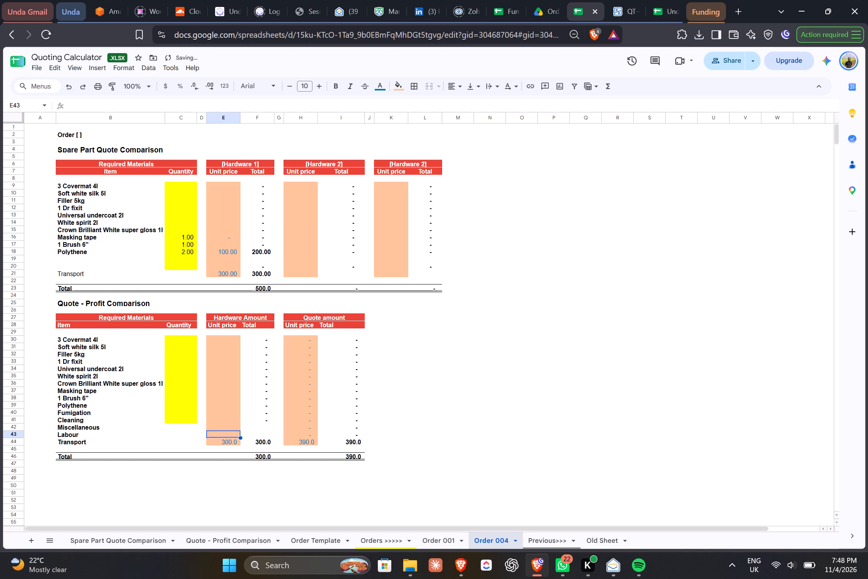
# Set the Hardware Amount unit price for Transport in E44 to 250.
pyautogui.press('Down')
pyautogui.press('2')
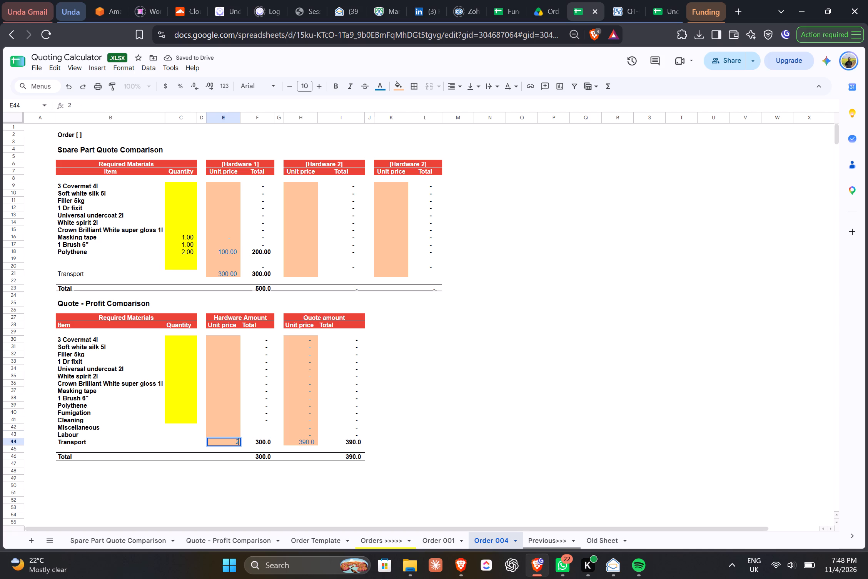
pyautogui.write('50')
pyautogui.press('Up')
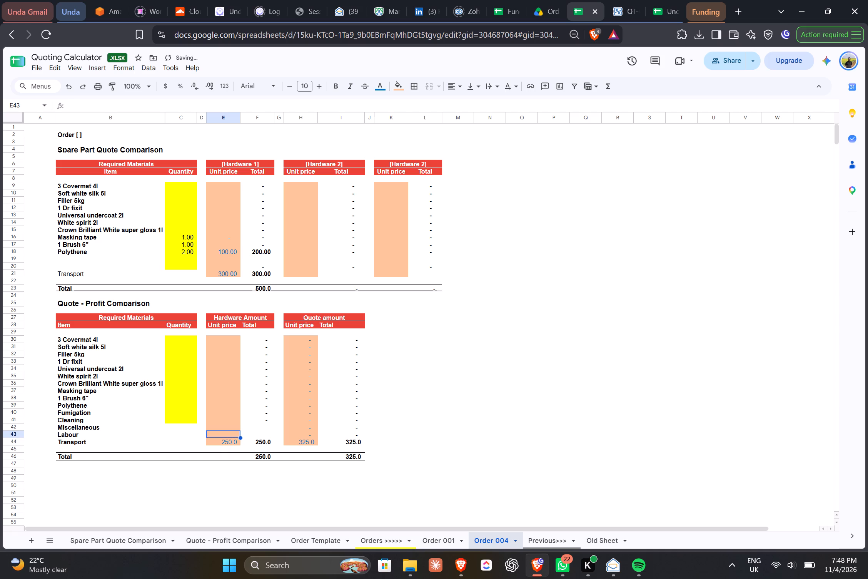
# Enter a Hardware Amount unit price of 9000 for Labour in E43.
pyautogui.press('Down')
pyautogui.press('Up')
pyautogui.write('900')
pyautogui.press('0')
pyautogui.press('Up')
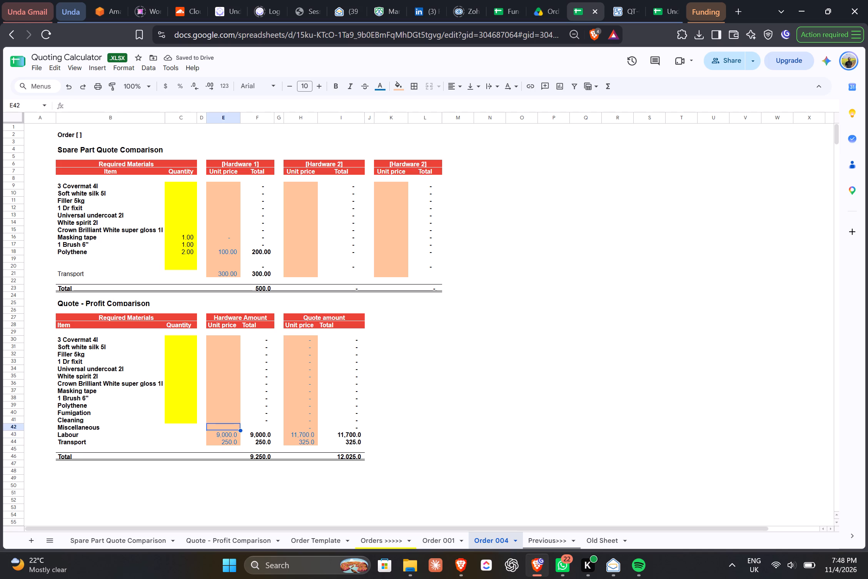
# Enter Hardware Amount unit prices of 4000 for Cleaning in E41, 4000 for Fumigation in E40 and 100 for Polythene in E39.
pyautogui.press('Up')
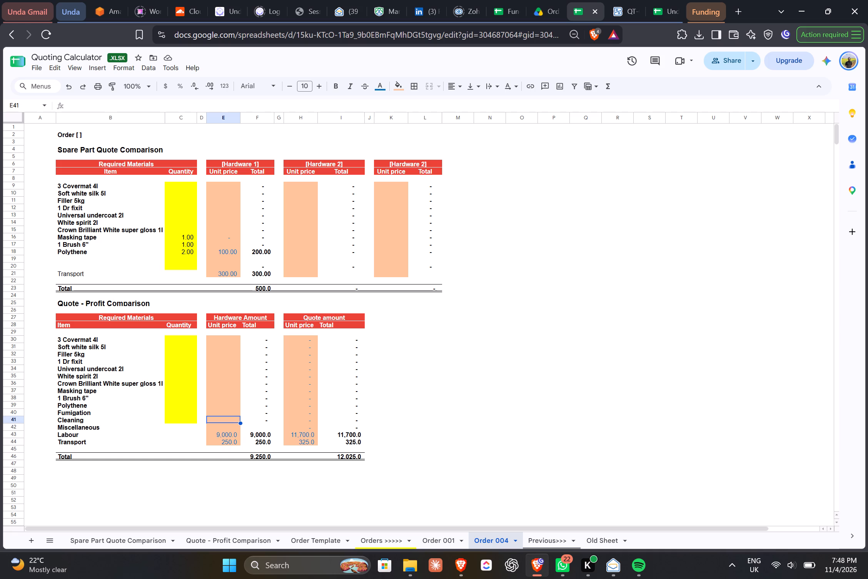
pyautogui.write('4000')
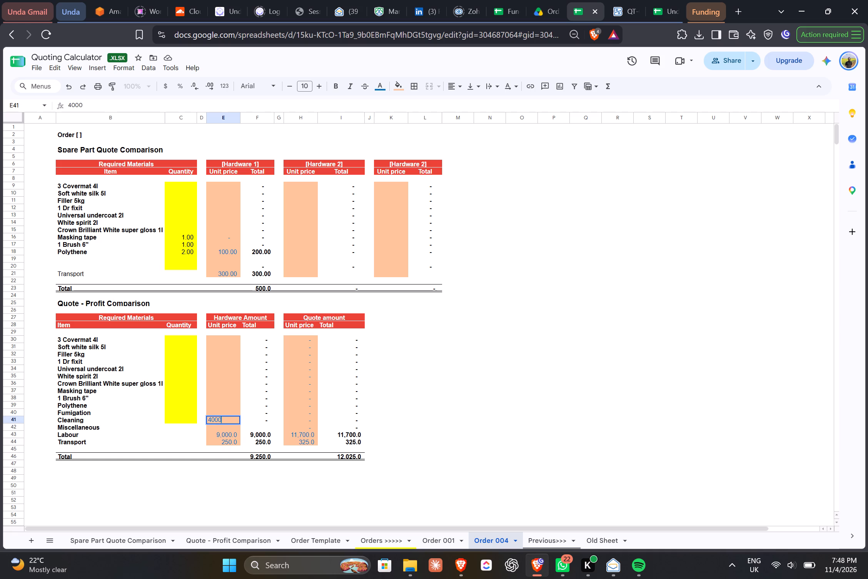
pyautogui.press('Up')
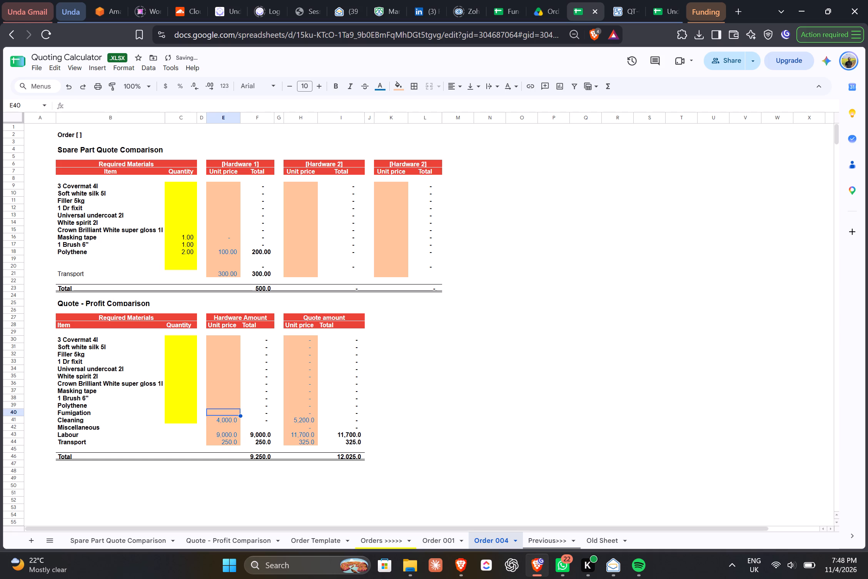
pyautogui.write('4000')
pyautogui.press('Up')
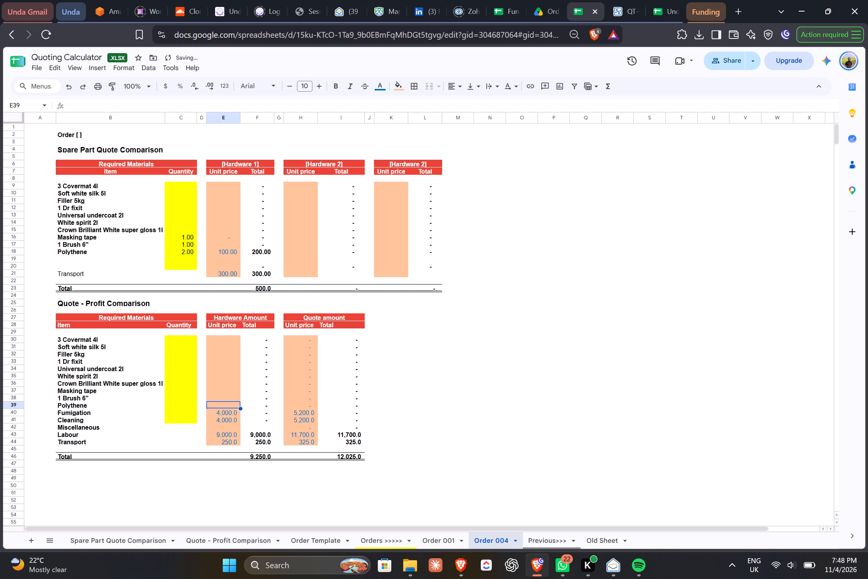
pyautogui.write('100')
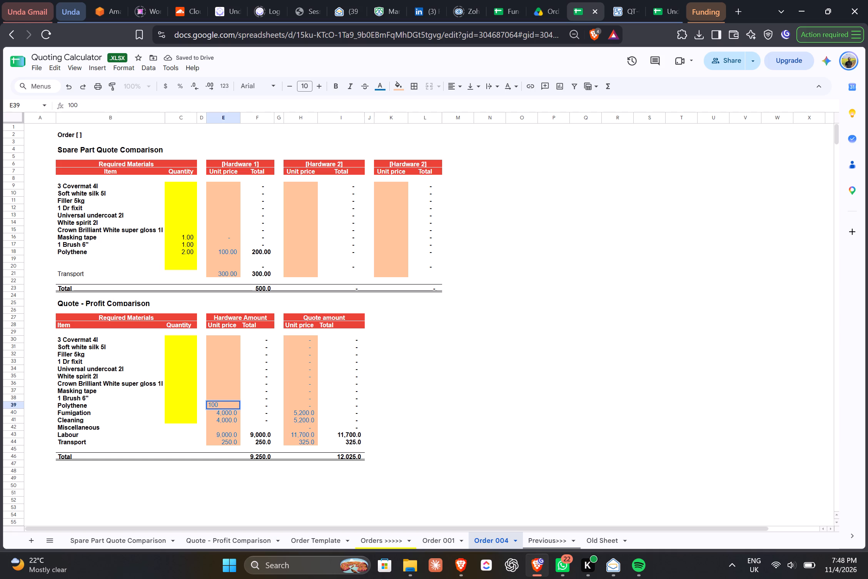
pyautogui.press('Up')
# Enter quantities of 1 for Cleaning in C41, 1 for Fumigation in C40 and 2 for Polythene in C39.
pyautogui.press('Left')
pyautogui.press('Down')
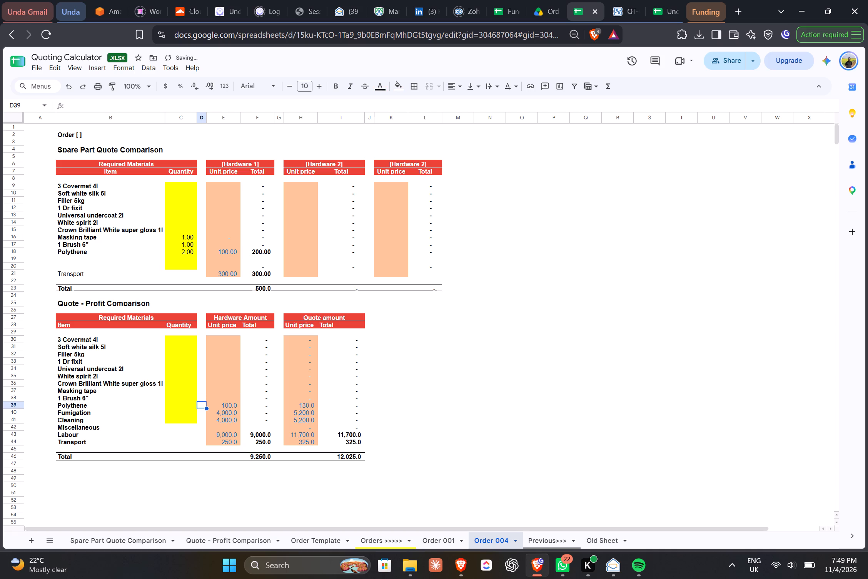
pyautogui.press('Left')
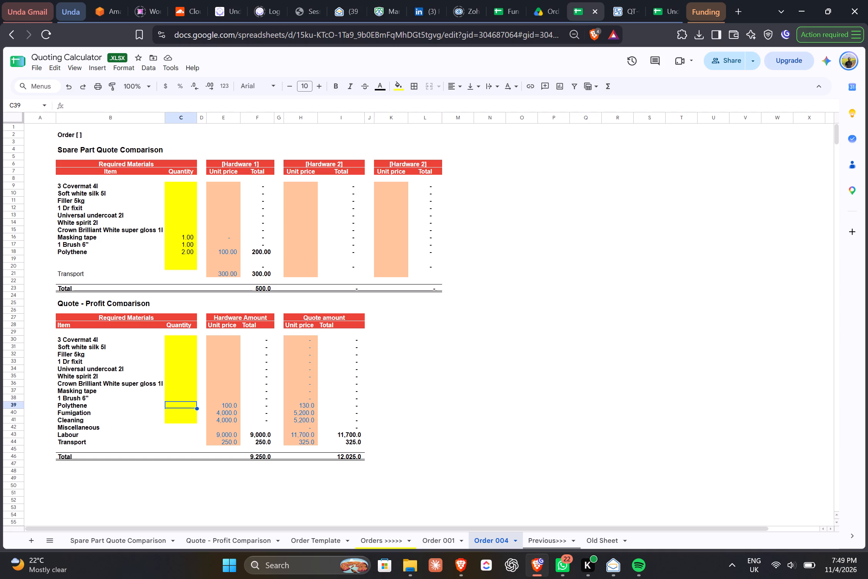
pyautogui.press('Down')
pyautogui.press('Down')
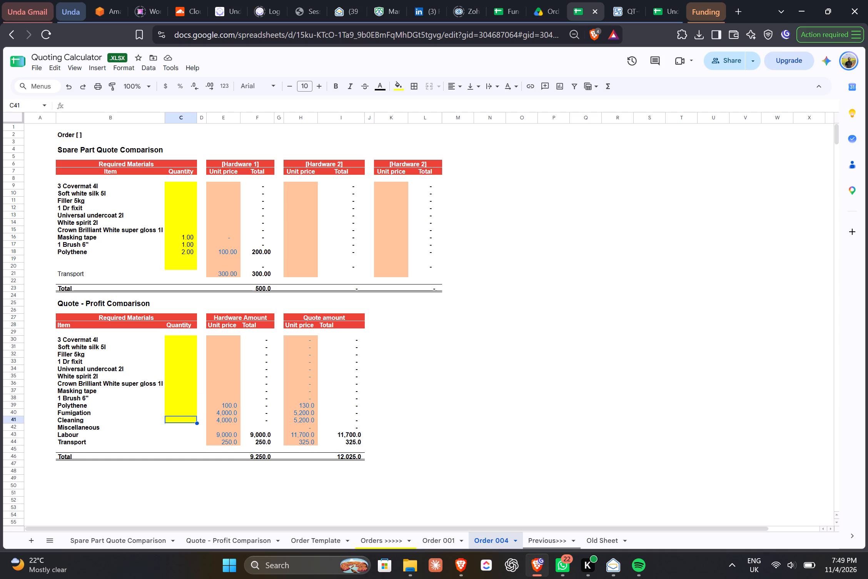
pyautogui.press('1')
pyautogui.press('Up')
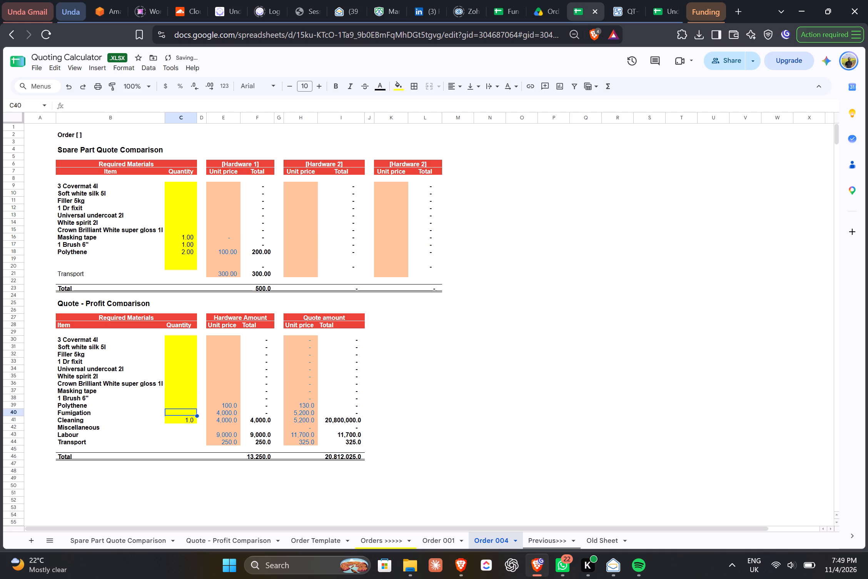
pyautogui.press('1')
pyautogui.press('Up')
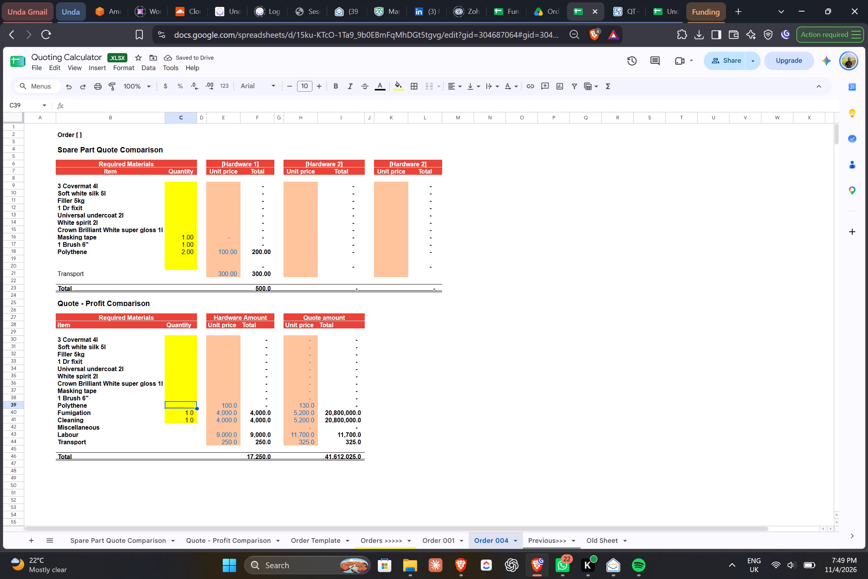
pyautogui.press('Down')
pyautogui.press('Up')
pyautogui.press('2')
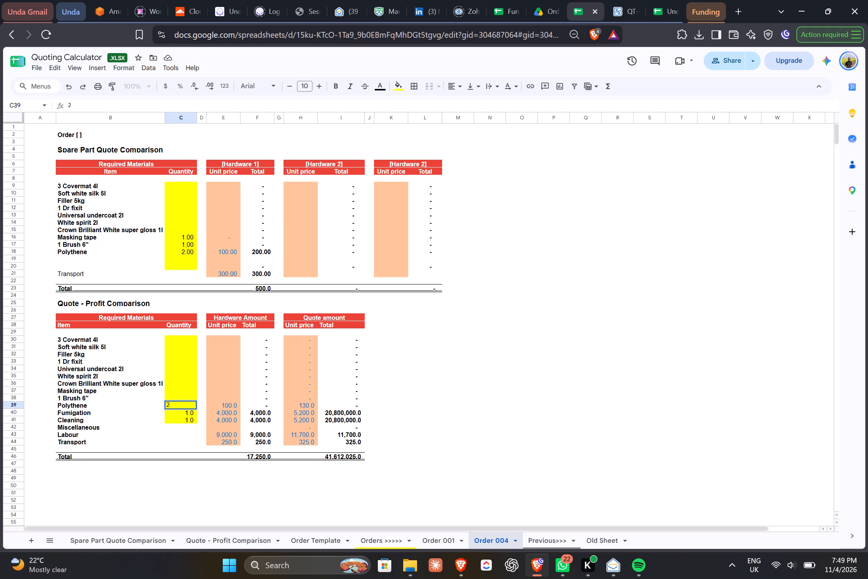
pyautogui.press('Up')
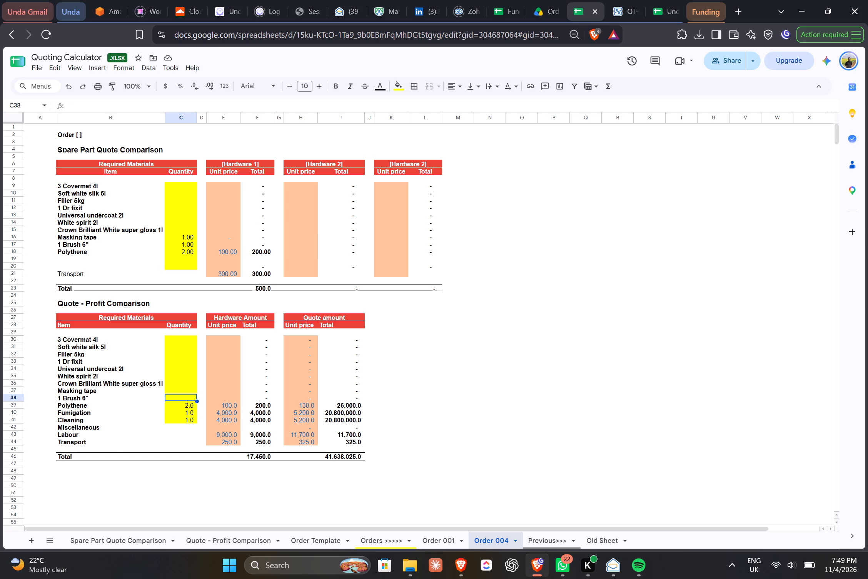
# Check the Quote amount formulas on the Order 001 sheet and copy the unit price and total range H26:I35.
pyautogui.click(447, 540)
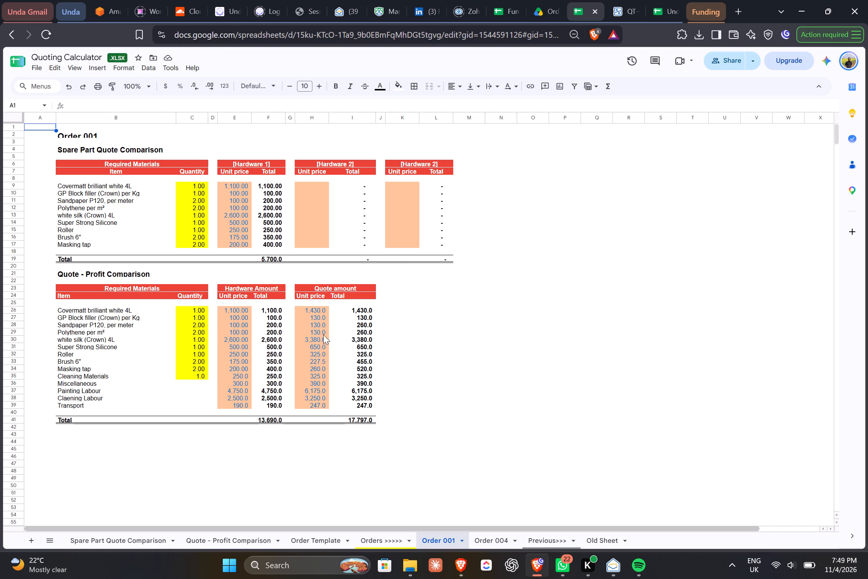
pyautogui.click(314, 313)
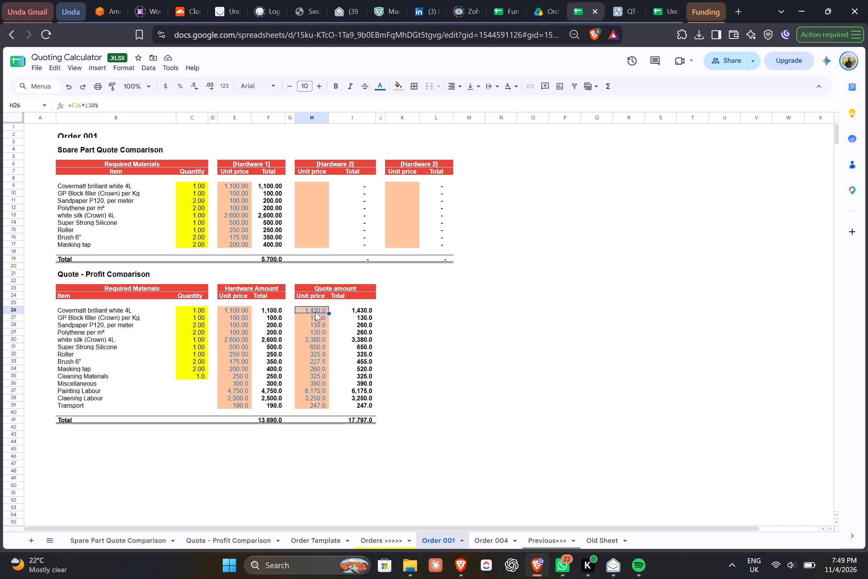
pyautogui.press('Right')
pyautogui.press('Left')
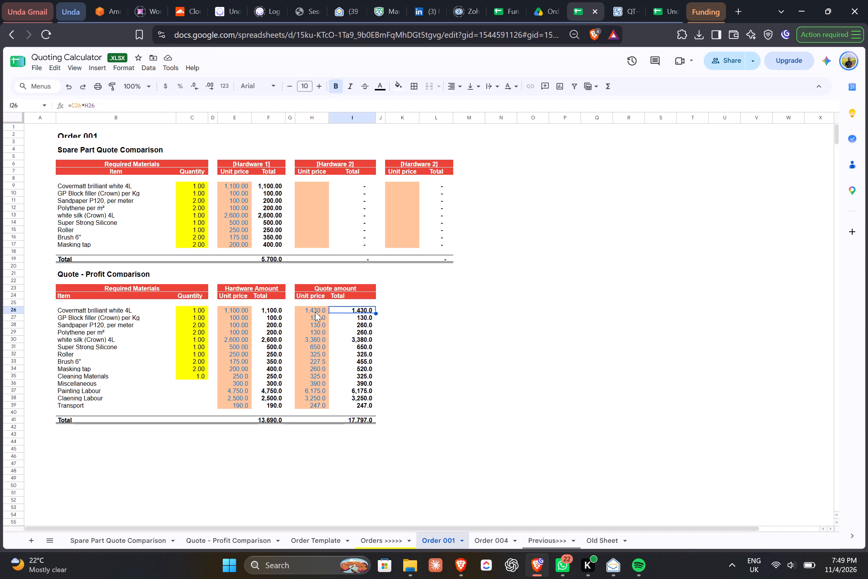
pyautogui.press('Down')
pyautogui.press('Down')
pyautogui.press('Down')
pyautogui.press('Up')
pyautogui.press('Up')
pyautogui.press('Up')
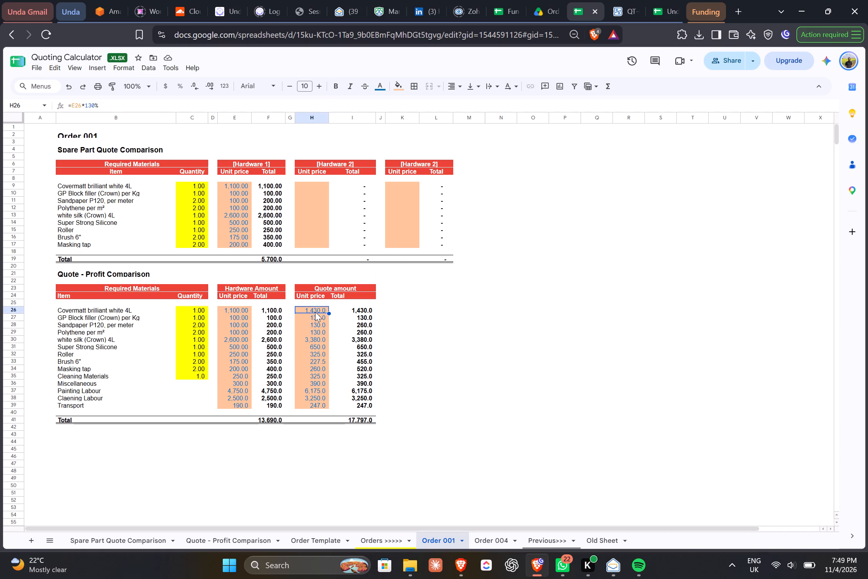
pyautogui.hotkey('shift', 'Right')
pyautogui.hotkey('shift', 'Down')
pyautogui.hotkey('shift', 'Down')
pyautogui.hotkey('shift', 'Down')
pyautogui.hotkey('shift', 'Down')
pyautogui.hotkey('shift', 'Down')
pyautogui.hotkey('shift', 'Down')
pyautogui.hotkey('shift', 'Down')
pyautogui.hotkey('shift', 'Down')
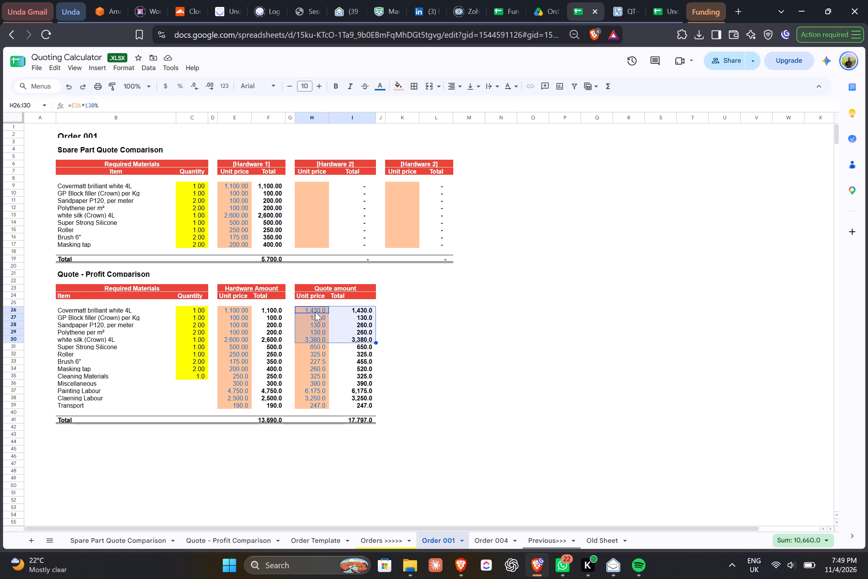
pyautogui.hotkey('shift', 'Down')
pyautogui.hotkey('ctrl', 'c')
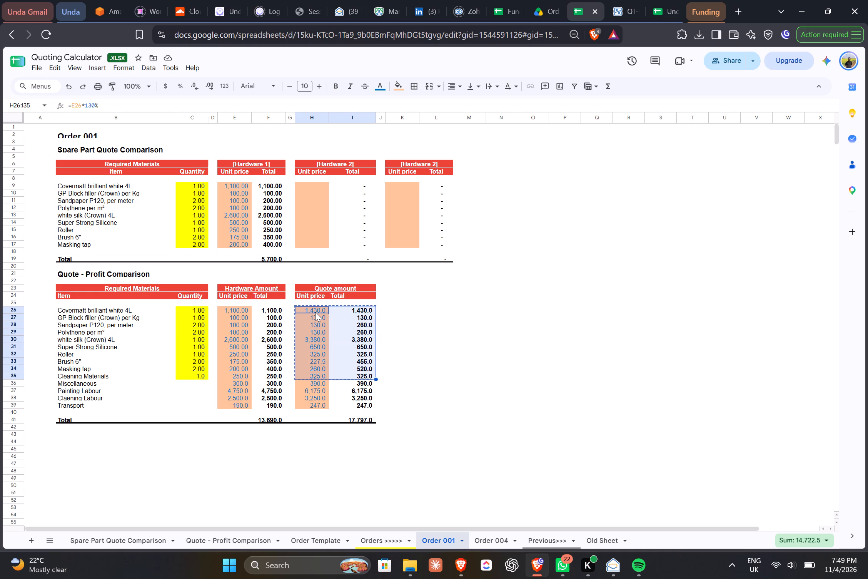
# Paste the copied Quote amount cells into the Order Template sheet's Quote - Profit Comparison table, starting at H30.
pyautogui.click(308, 539)
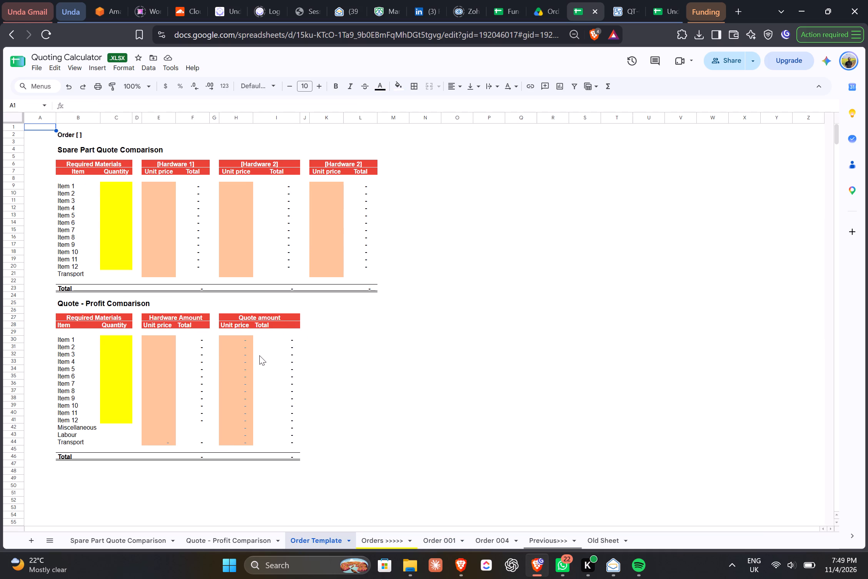
pyautogui.click(243, 341)
pyautogui.hotkey('shift', 'Right')
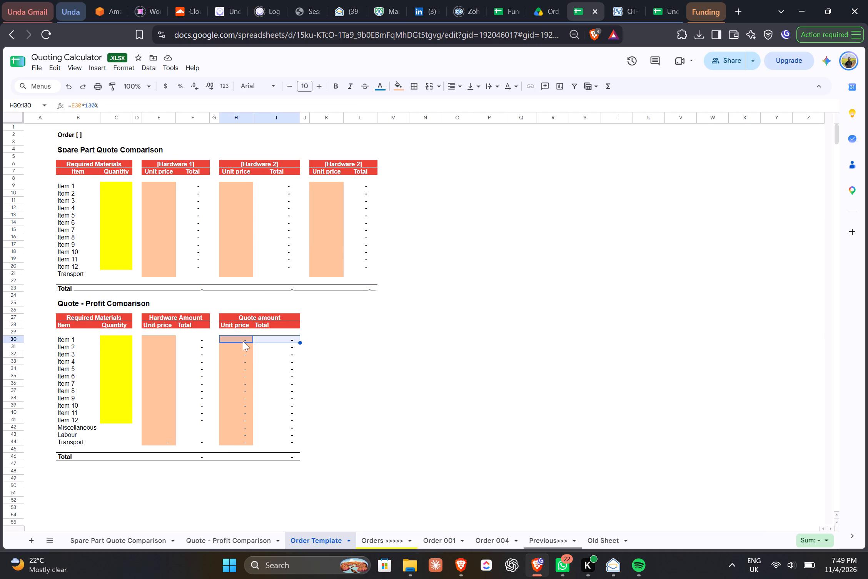
pyautogui.hotkey('shift', 'Down')
pyautogui.hotkey('shift', 'Down')
pyautogui.hotkey('shift', 'Down')
pyautogui.hotkey('shift', 'Down')
pyautogui.hotkey('shift', 'Down')
pyautogui.hotkey('shift', 'Down')
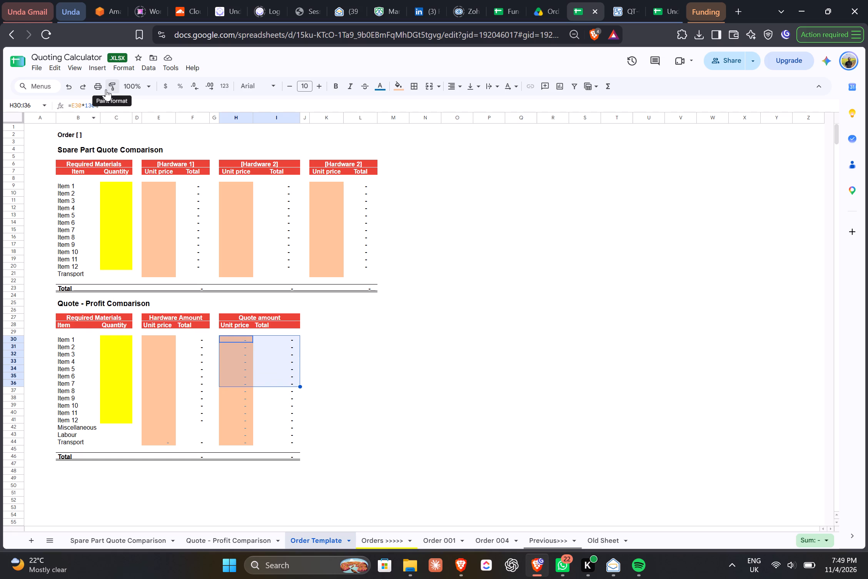
pyautogui.hotkey('ctrl', 'alt', 'v')
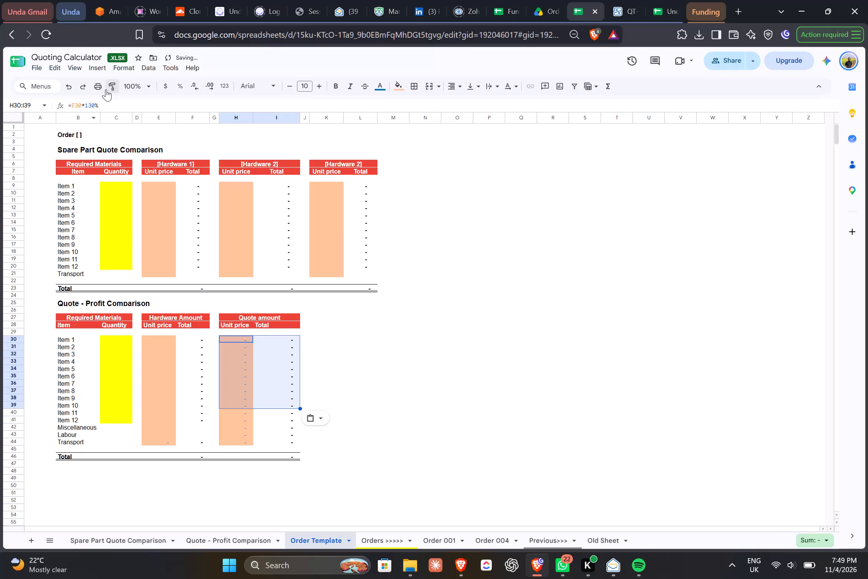
pyautogui.click(323, 419)
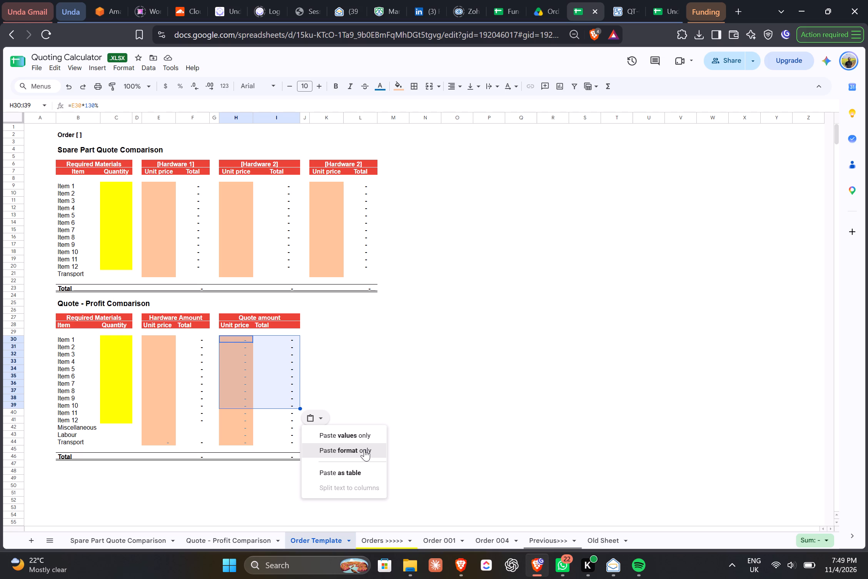
pyautogui.click(471, 432)
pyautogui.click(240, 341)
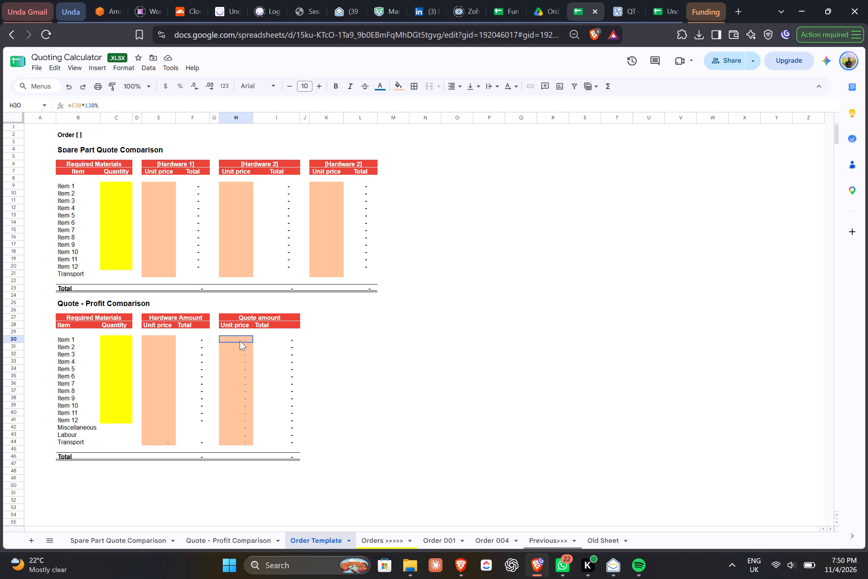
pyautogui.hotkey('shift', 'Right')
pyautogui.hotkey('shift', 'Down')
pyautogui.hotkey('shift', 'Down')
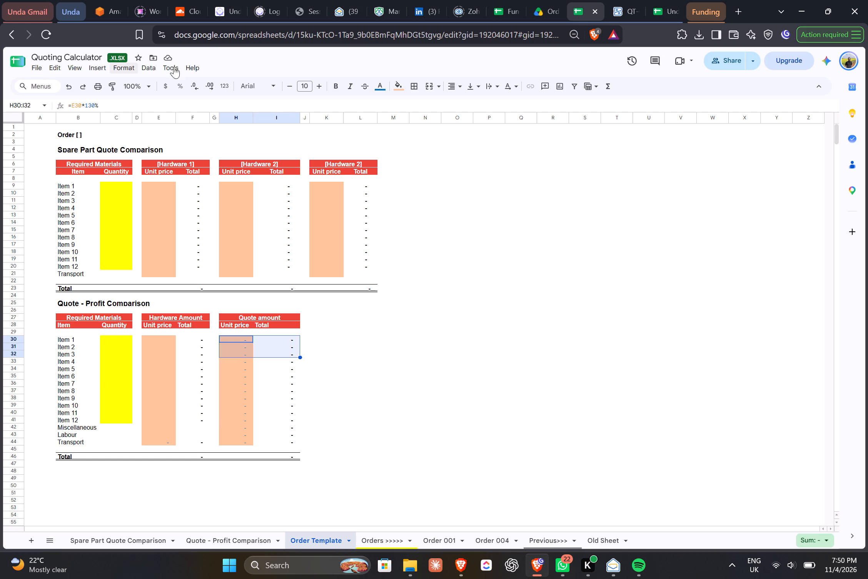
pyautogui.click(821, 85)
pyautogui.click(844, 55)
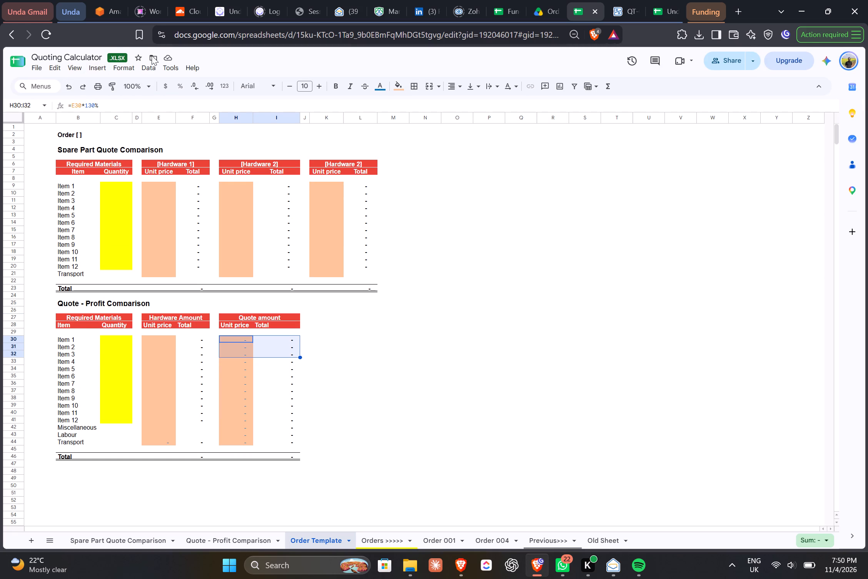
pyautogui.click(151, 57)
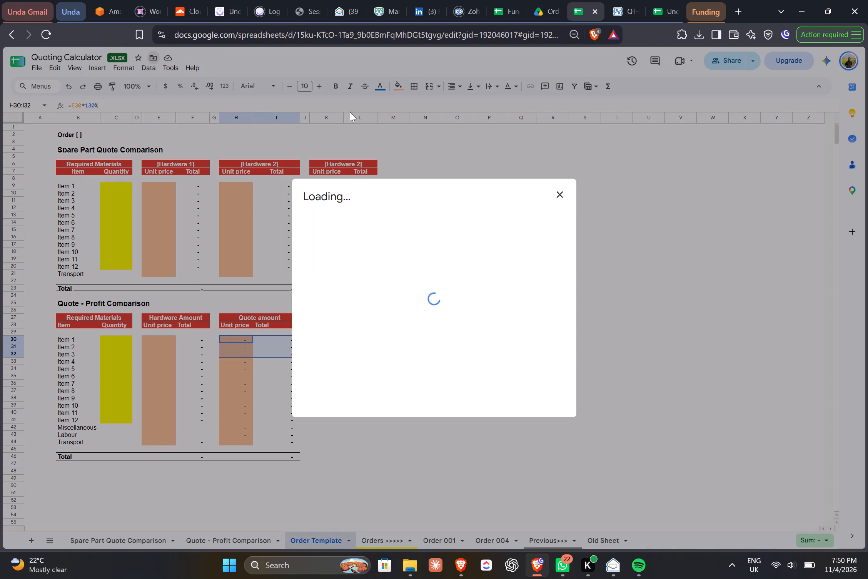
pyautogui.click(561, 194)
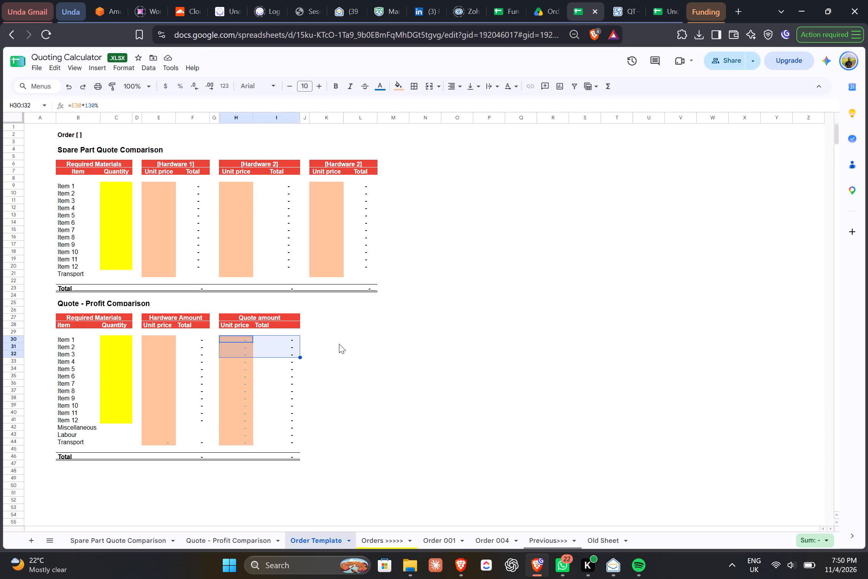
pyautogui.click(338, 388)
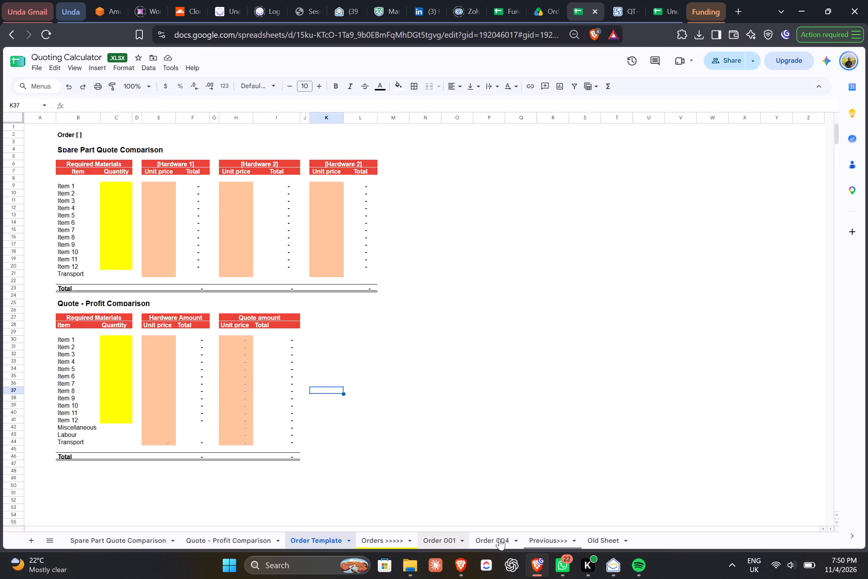
# Inspect the Quote amount unit price and total formulas on the Order 004 sheet, including the Polythene and 3 Covermat 4l rows.
pyautogui.click(499, 539)
pyautogui.click(311, 411)
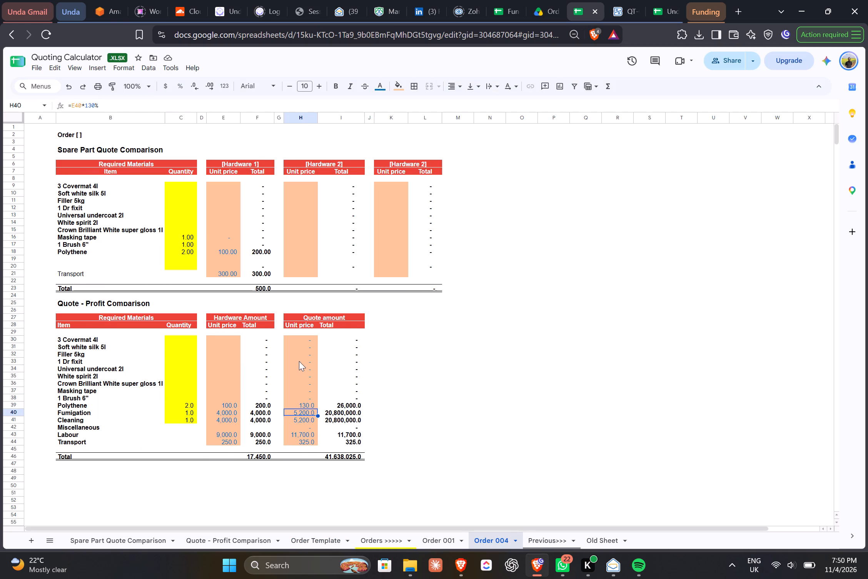
pyautogui.click(300, 341)
pyautogui.click(295, 403)
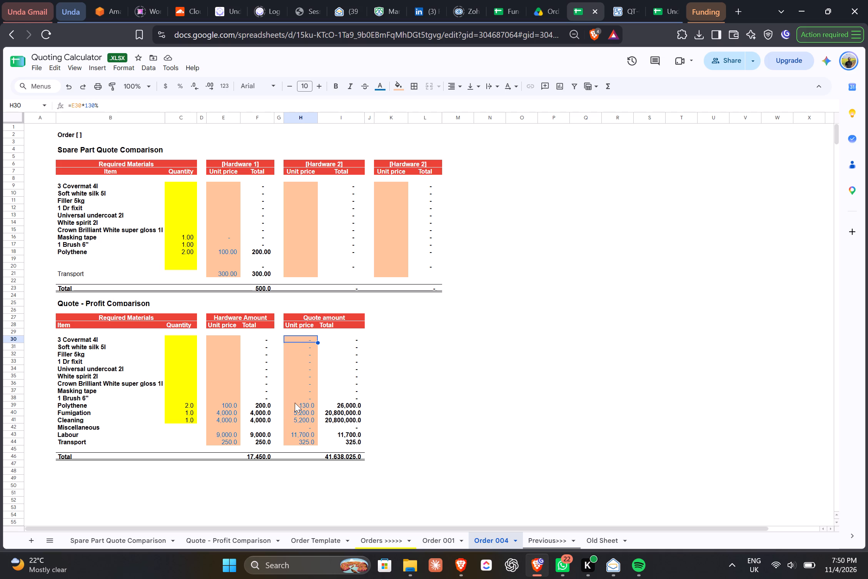
pyautogui.click(304, 343)
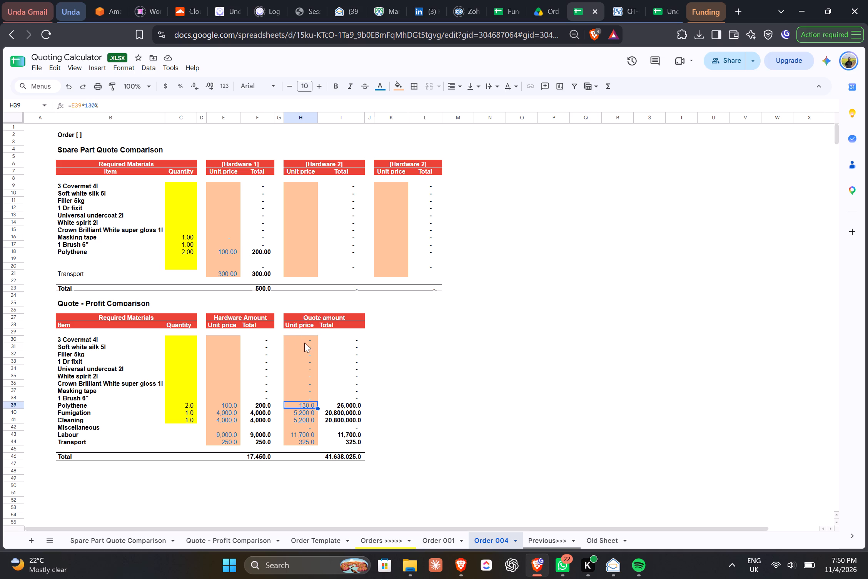
pyautogui.click(347, 339)
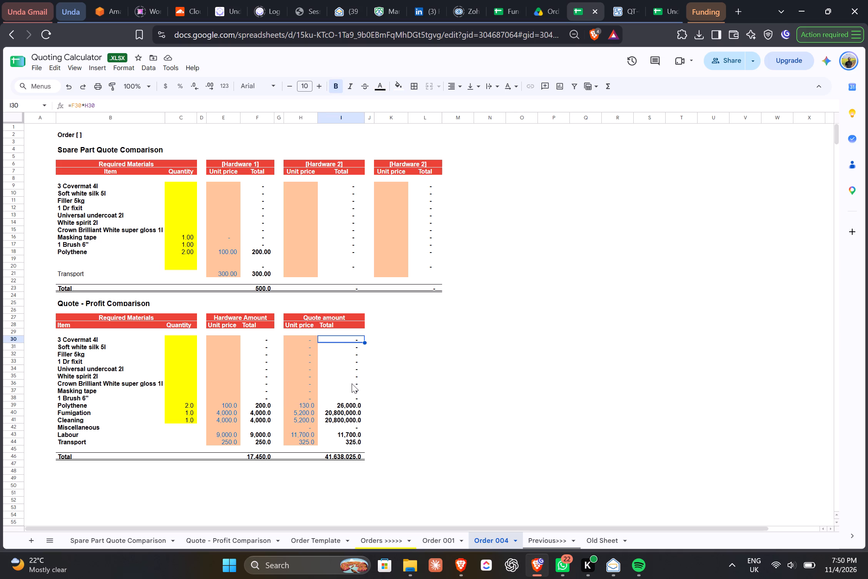
pyautogui.click(343, 406)
pyautogui.doubleClick(343, 406)
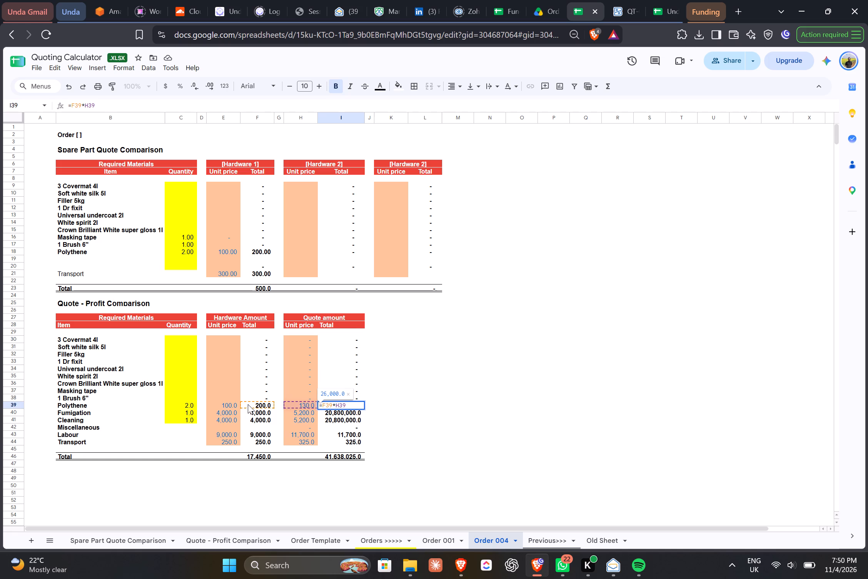
pyautogui.click(307, 341)
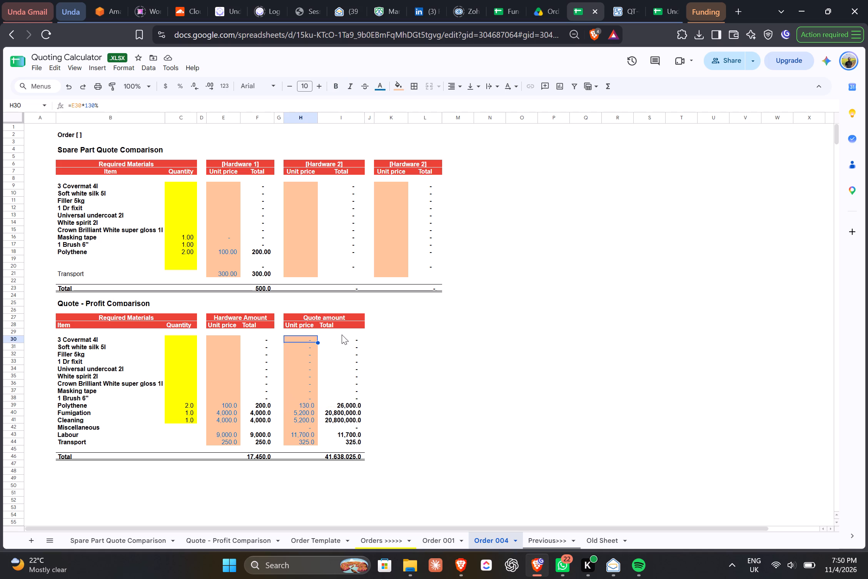
# Change the 3 Covermat 4l Quote amount total in I30 on the Order 004 sheet to =C30*H30.
pyautogui.doubleClick(345, 337)
pyautogui.doubleClick(344, 341)
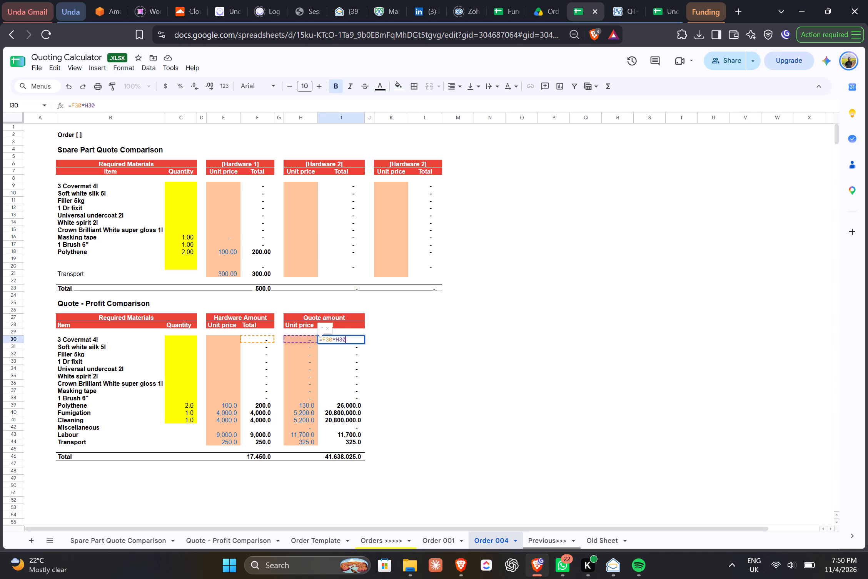
pyautogui.moveTo(260, 336); pyautogui.dragTo(215, 336)
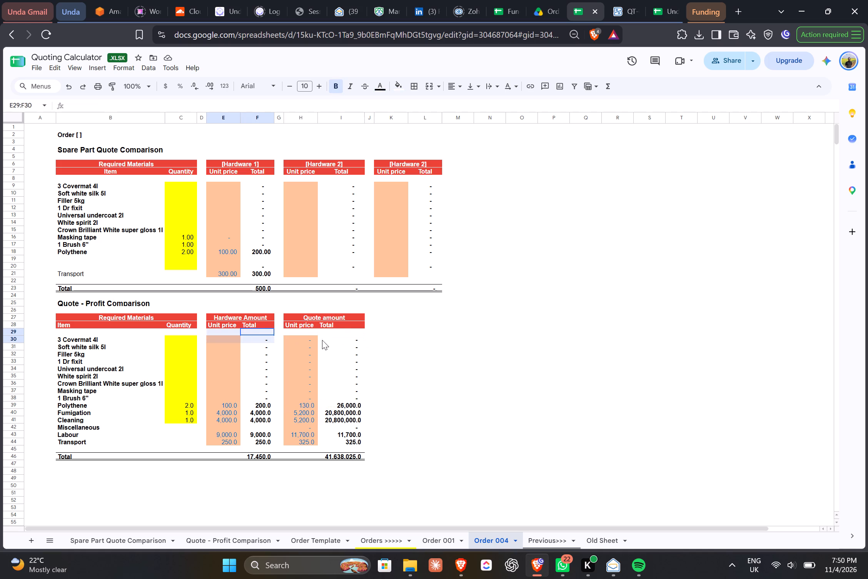
pyautogui.doubleClick(344, 337)
pyautogui.doubleClick(343, 340)
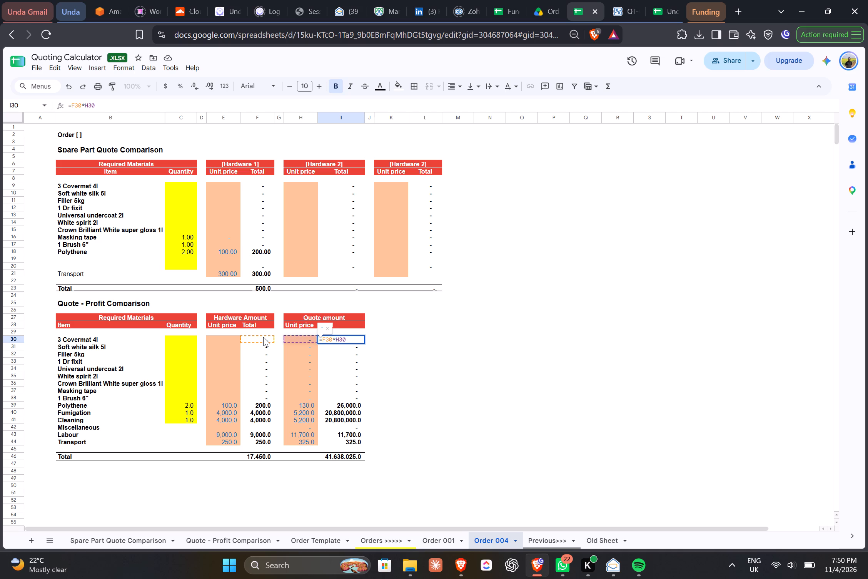
pyautogui.moveTo(263, 337); pyautogui.dragTo(240, 341)
pyautogui.doubleClick(351, 338)
pyautogui.click(326, 338)
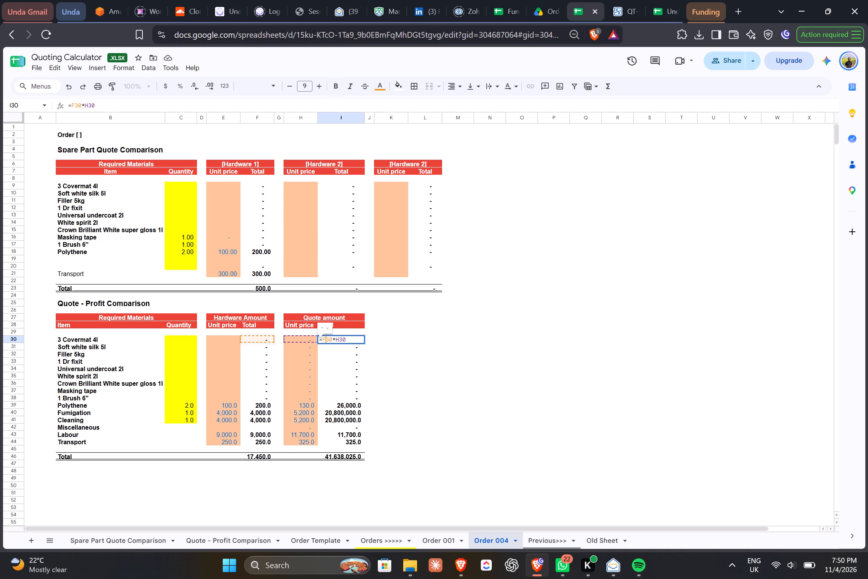
pyautogui.press('BackSpace')
pyautogui.press('c')
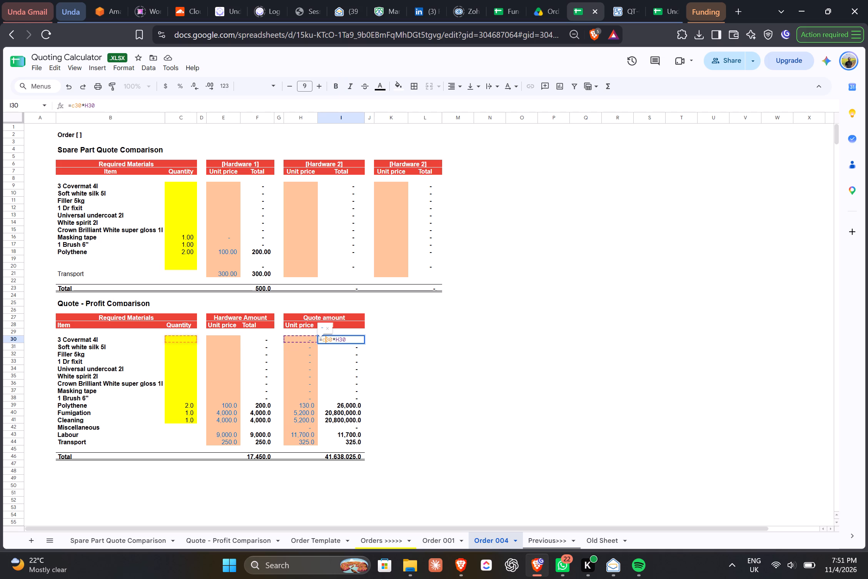
pyautogui.press('Return')
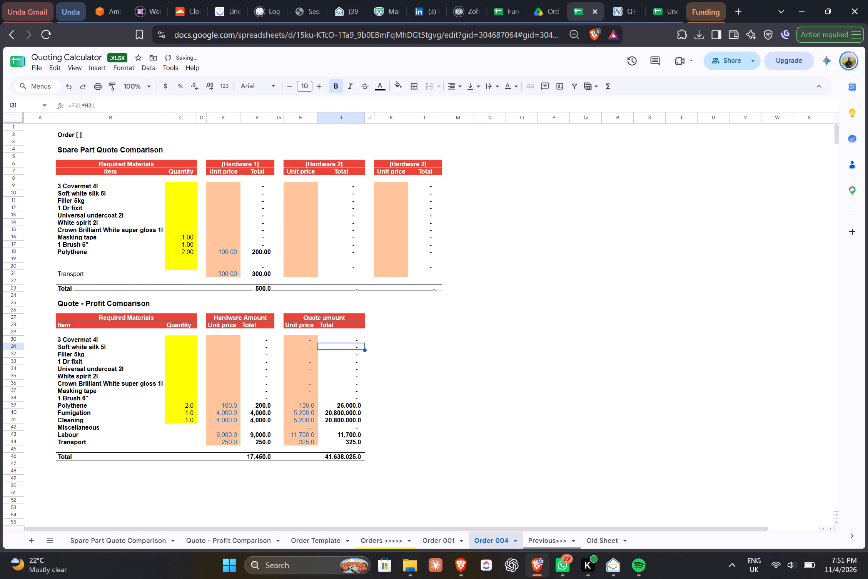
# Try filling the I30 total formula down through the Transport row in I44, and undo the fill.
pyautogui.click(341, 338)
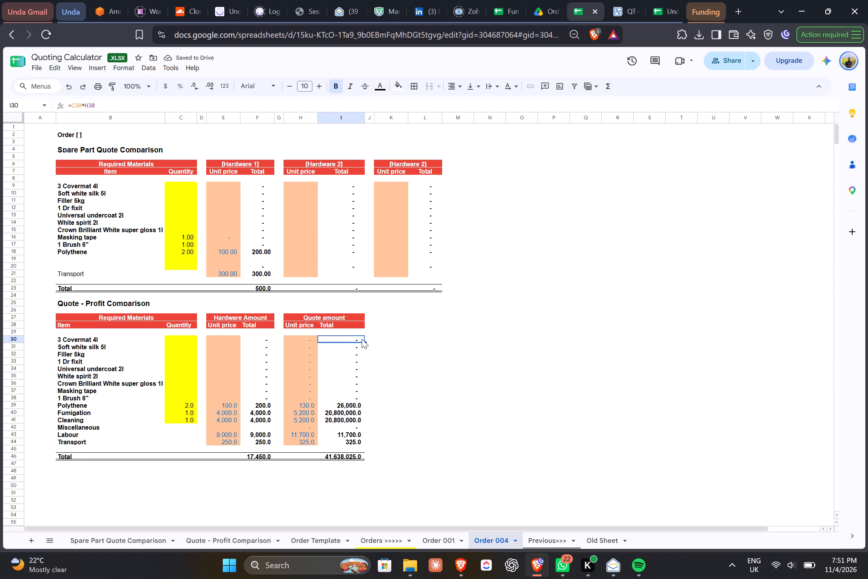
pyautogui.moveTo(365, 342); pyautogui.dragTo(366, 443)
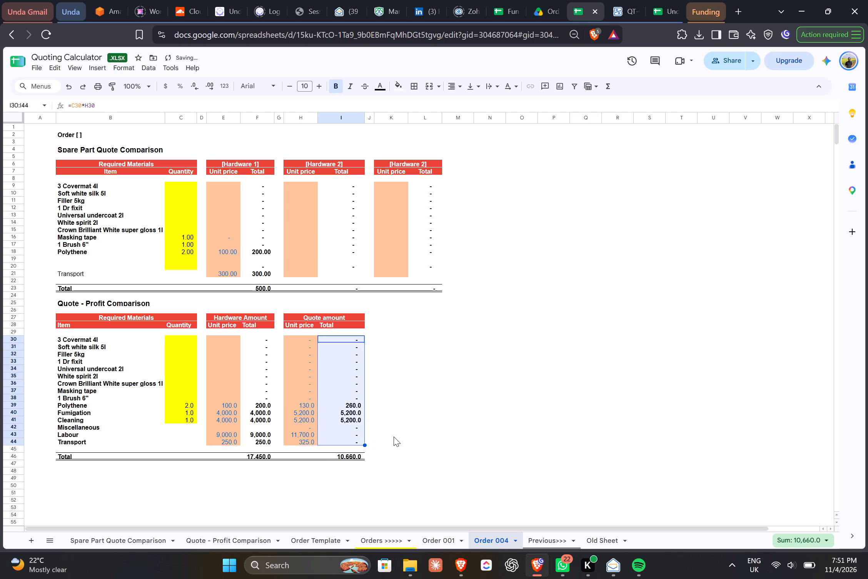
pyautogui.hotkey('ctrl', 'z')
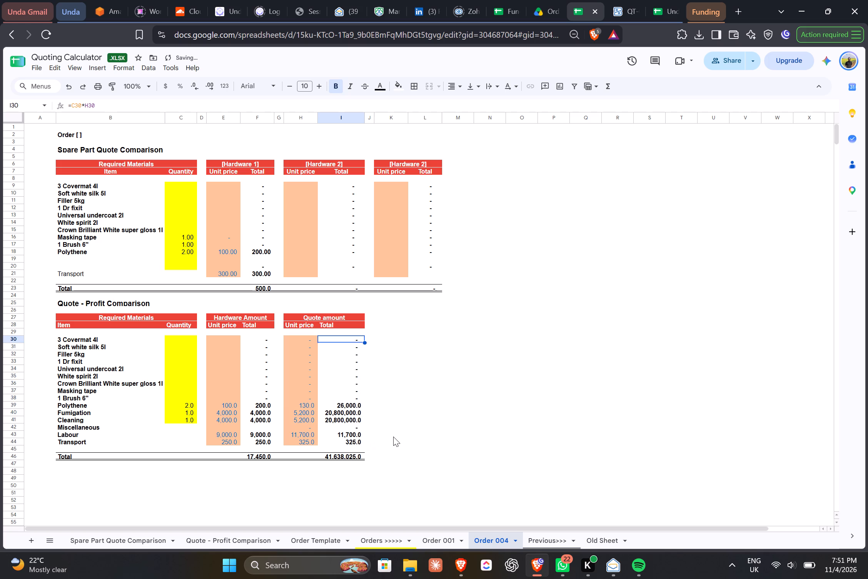
# Fill the I30 total formula down through the Cleaning row in I41, and check the Labour row's Quote amount formulas.
pyautogui.moveTo(364, 341); pyautogui.dragTo(366, 356)
pyautogui.moveTo(366, 356); pyautogui.dragTo(370, 422)
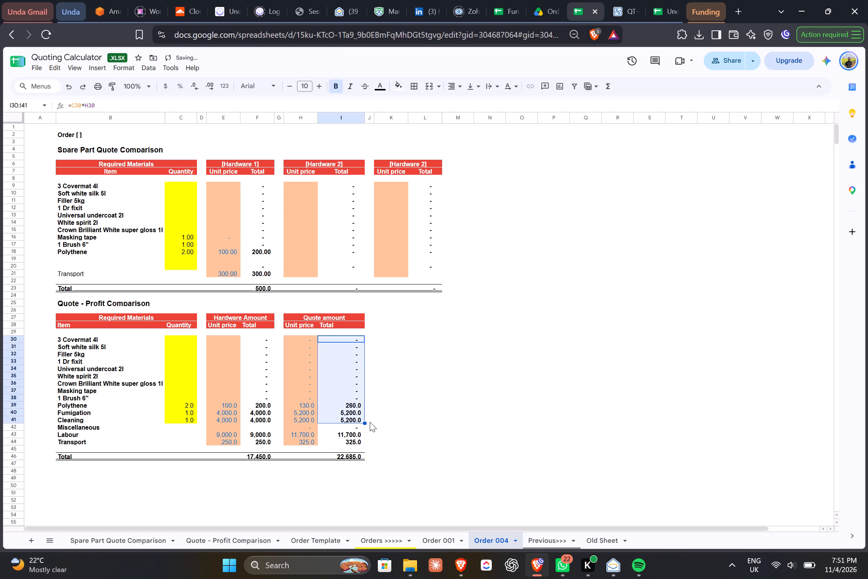
pyautogui.click(352, 435)
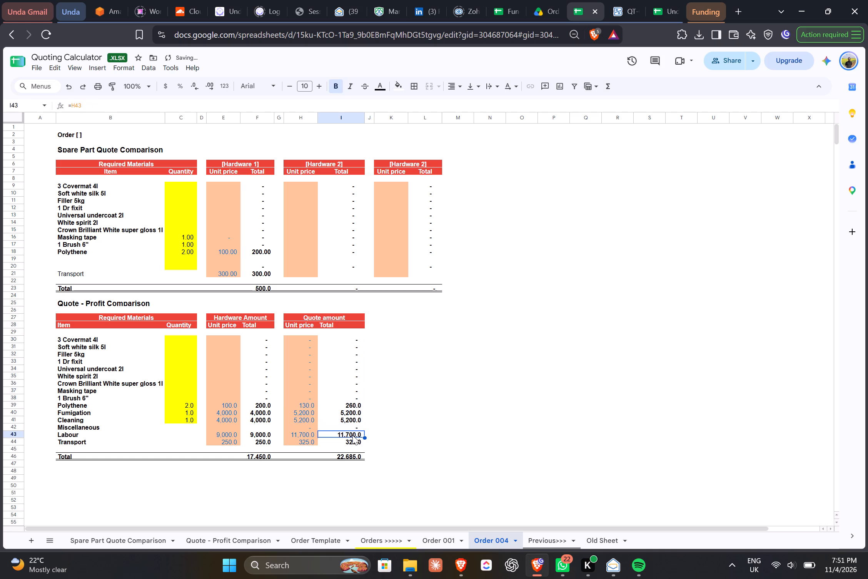
pyautogui.click(305, 434)
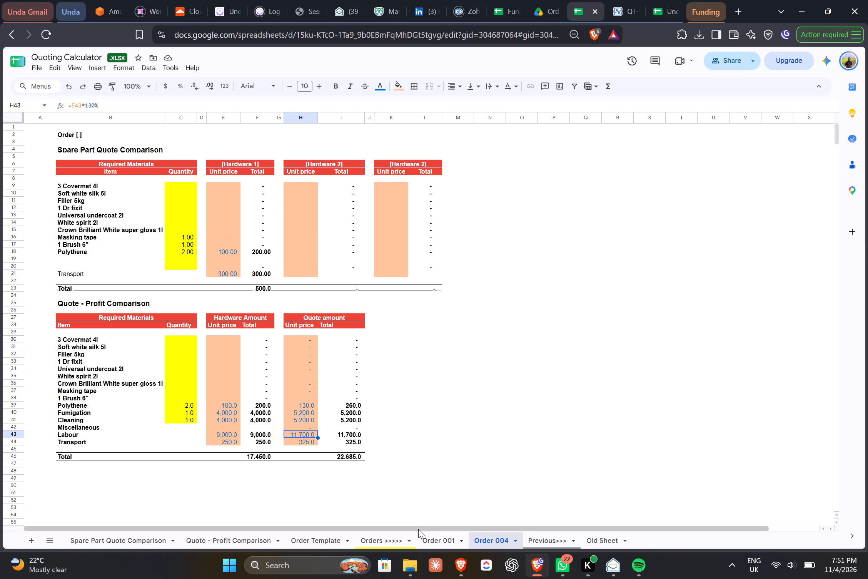
# On the Order Template sheet, change the Item 1 Quote amount total in I30 to =C30*H30.
pyautogui.click(313, 539)
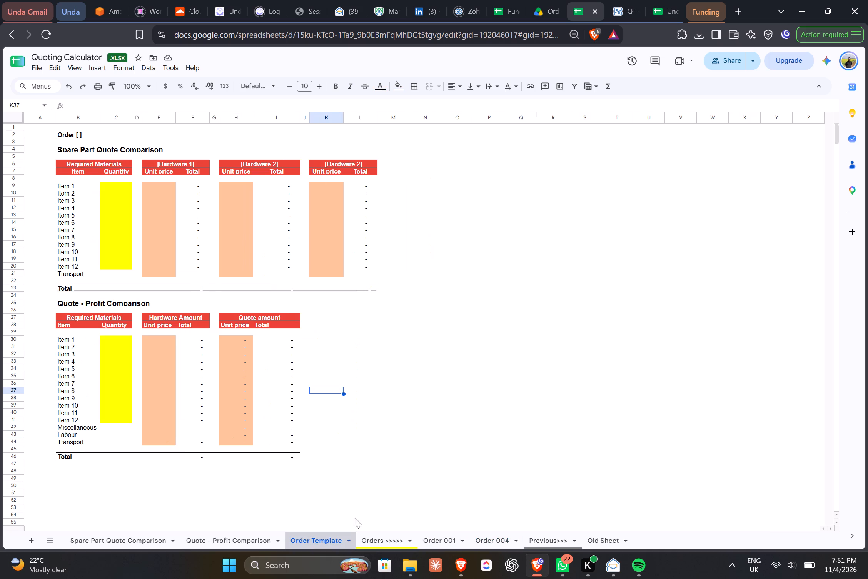
pyautogui.doubleClick(280, 341)
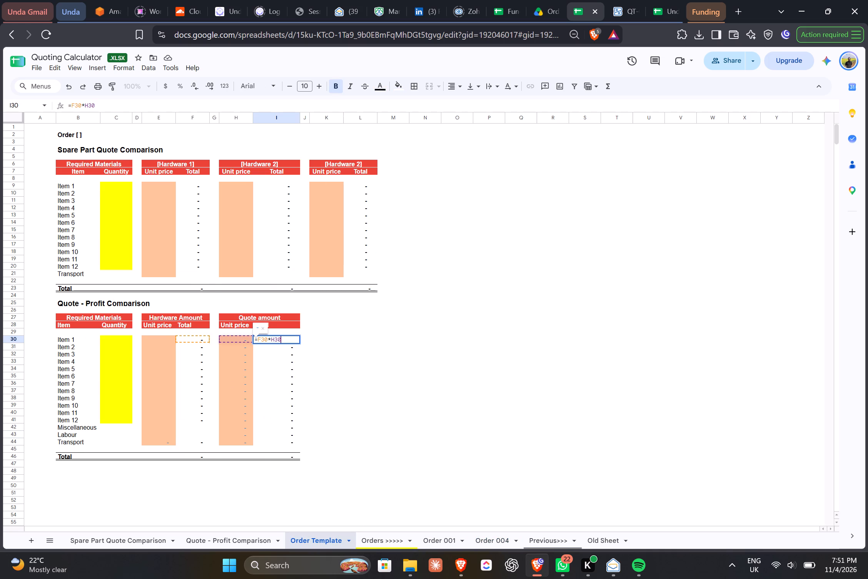
pyautogui.click(261, 339)
pyautogui.press('BackSpace')
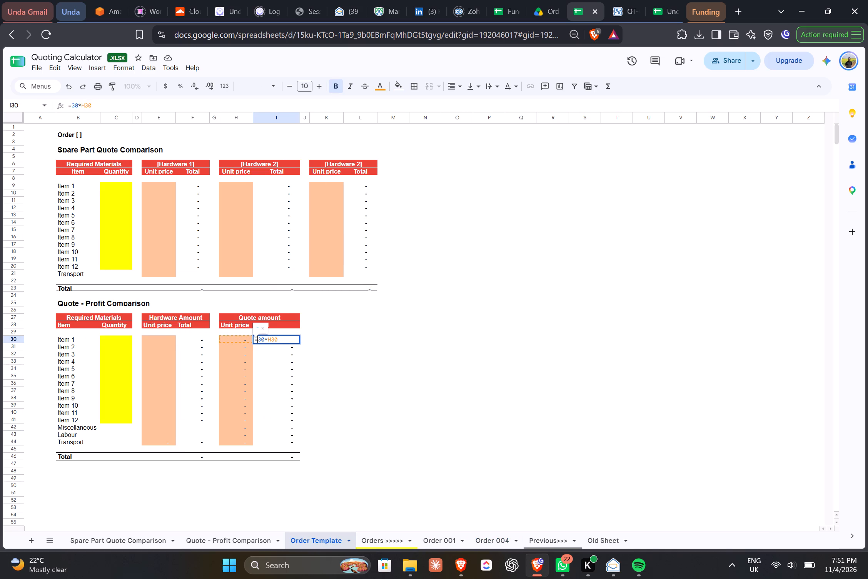
pyautogui.press('c')
pyautogui.press('Return')
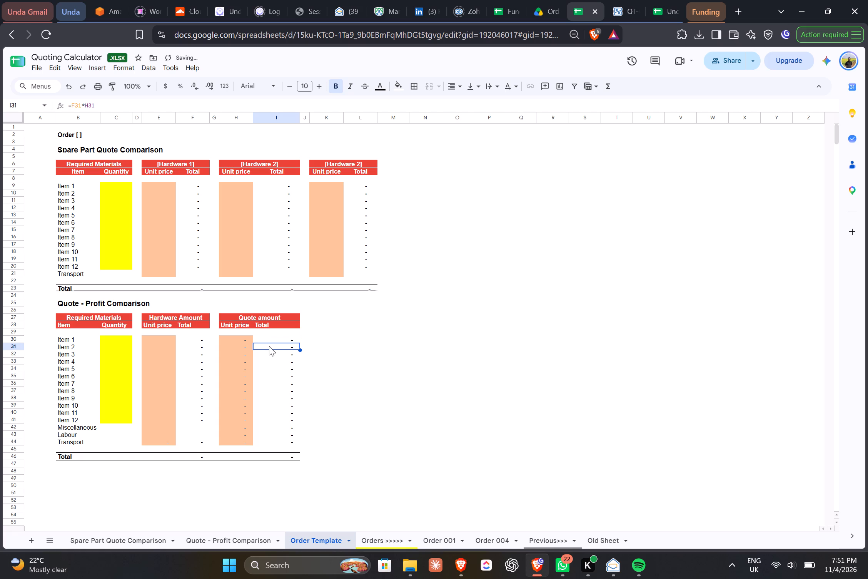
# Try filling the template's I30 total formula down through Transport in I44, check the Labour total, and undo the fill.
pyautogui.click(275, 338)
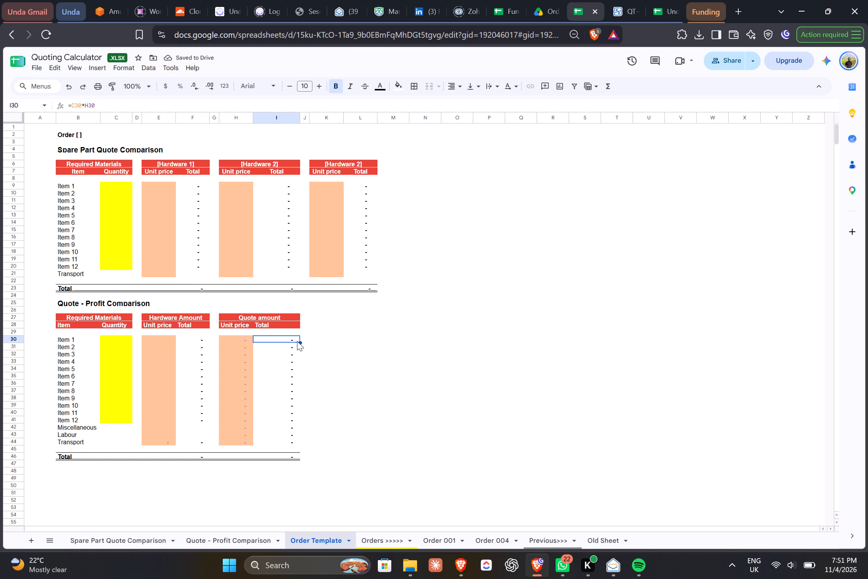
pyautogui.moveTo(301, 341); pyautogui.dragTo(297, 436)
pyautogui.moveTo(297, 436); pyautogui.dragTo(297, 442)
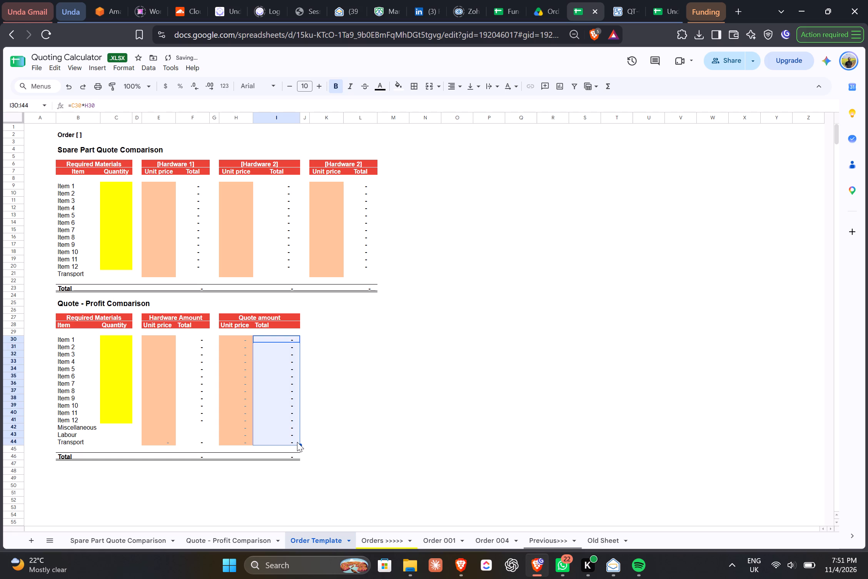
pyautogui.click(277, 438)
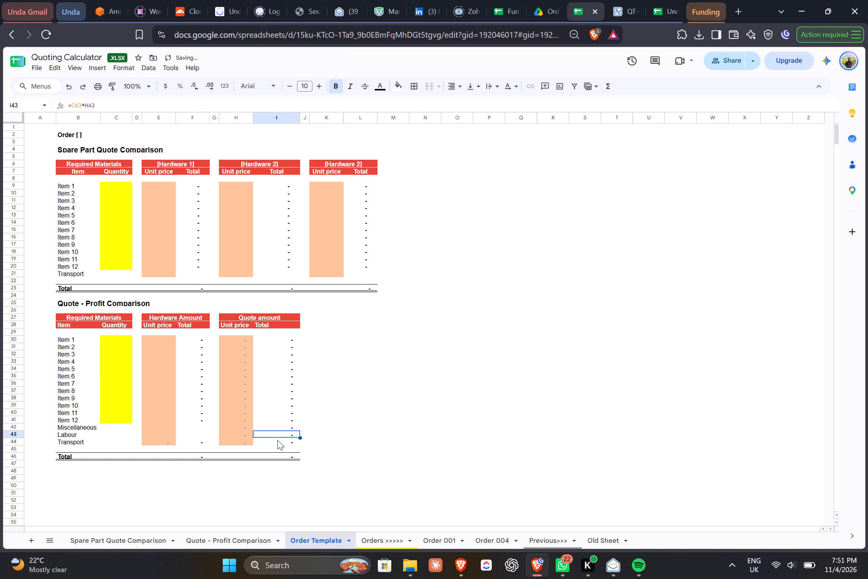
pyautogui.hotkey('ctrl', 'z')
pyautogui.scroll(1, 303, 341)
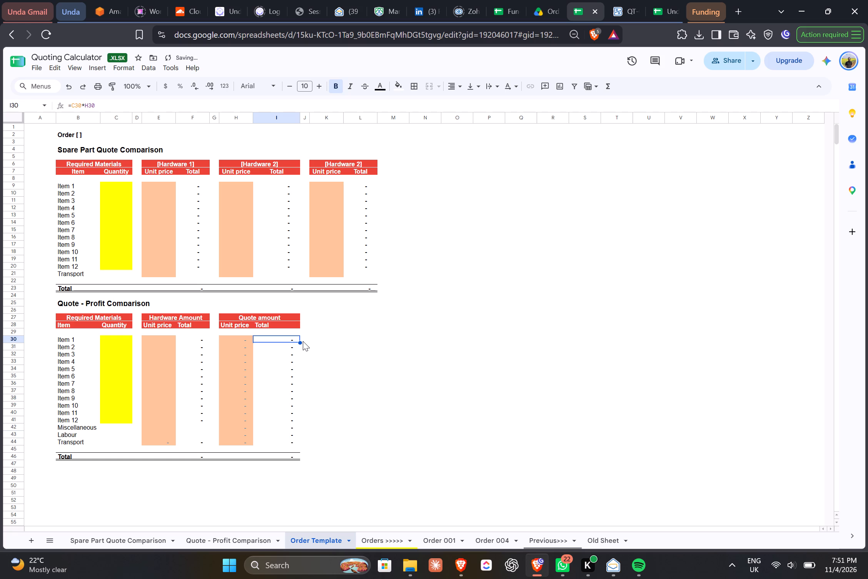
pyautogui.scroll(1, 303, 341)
# Check the template's Miscellaneous and Labour total formulas, and fill the I30 formula down only through Item 12 in I41.
pyautogui.click(278, 427)
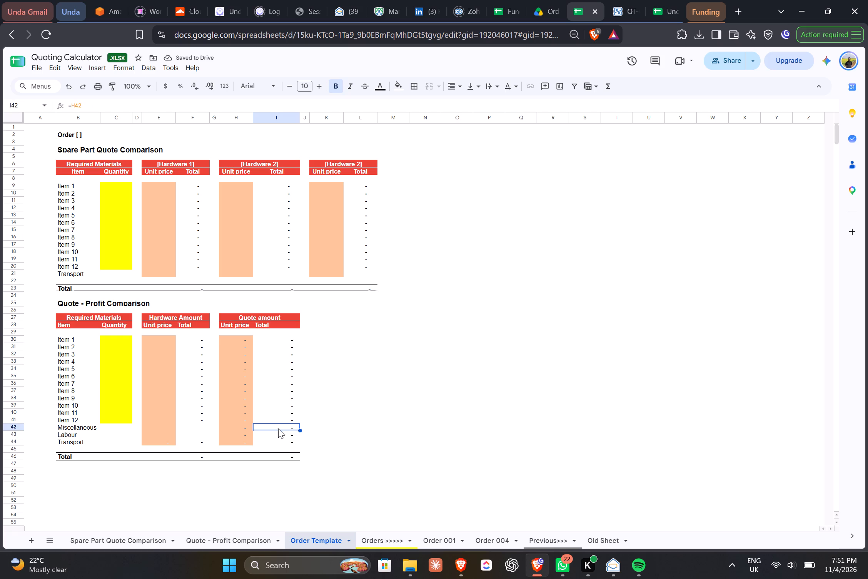
pyautogui.doubleClick(278, 433)
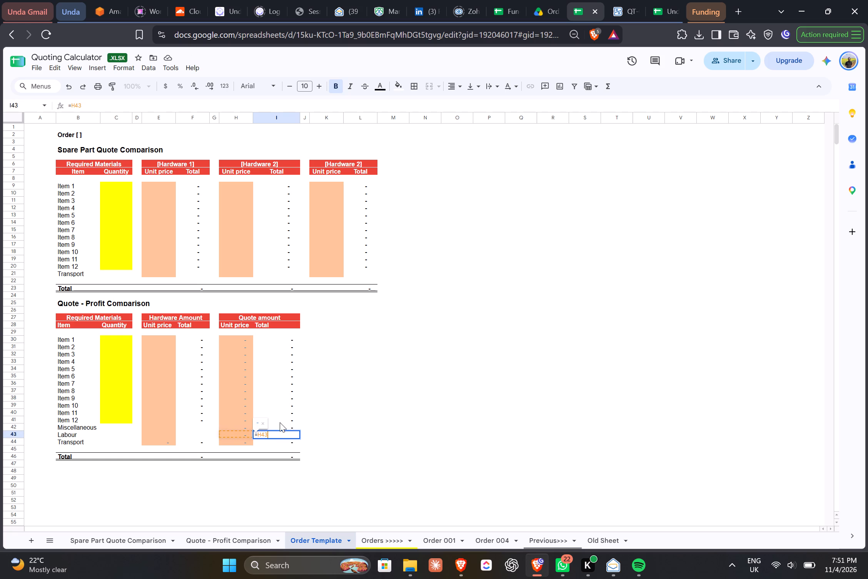
pyautogui.doubleClick(283, 424)
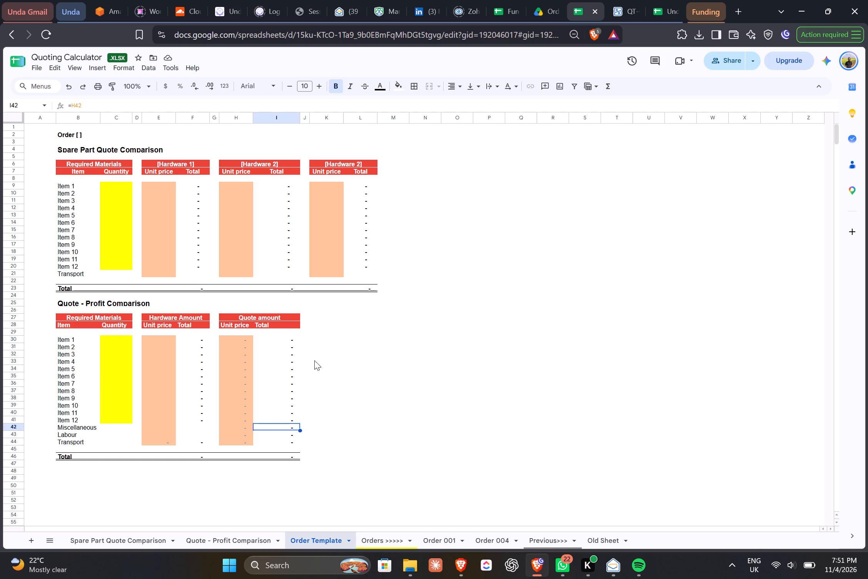
pyautogui.click(270, 338)
pyautogui.moveTo(299, 343); pyautogui.dragTo(296, 390)
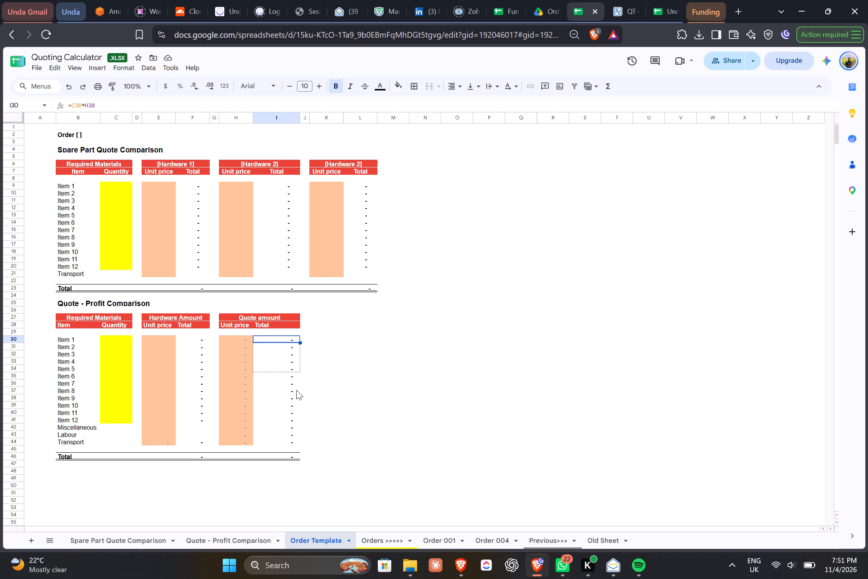
pyautogui.moveTo(296, 390); pyautogui.dragTo(298, 417)
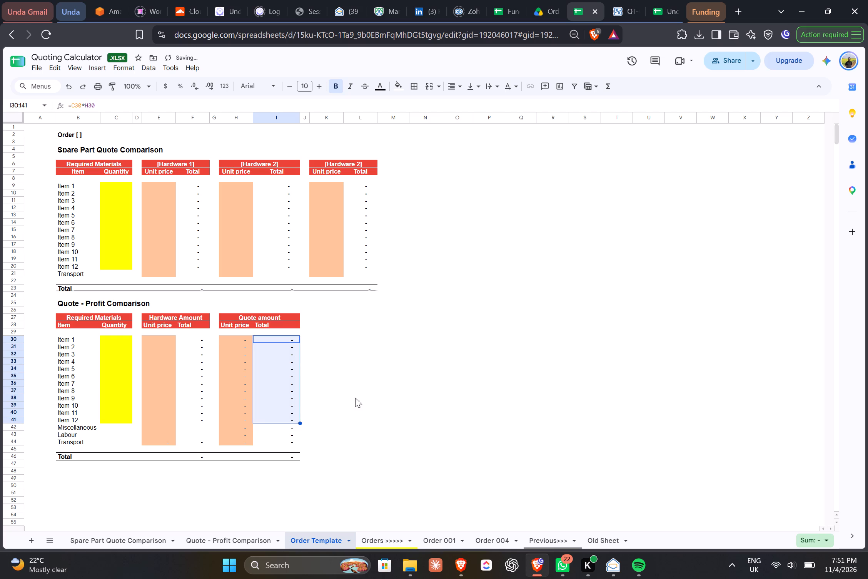
# Inspect the template's Hardware Amount total formulas and the third hardware supplier's unit price and total cells in the Spare Part Quote Comparison.
pyautogui.click(363, 395)
pyautogui.click(165, 408)
pyautogui.click(198, 404)
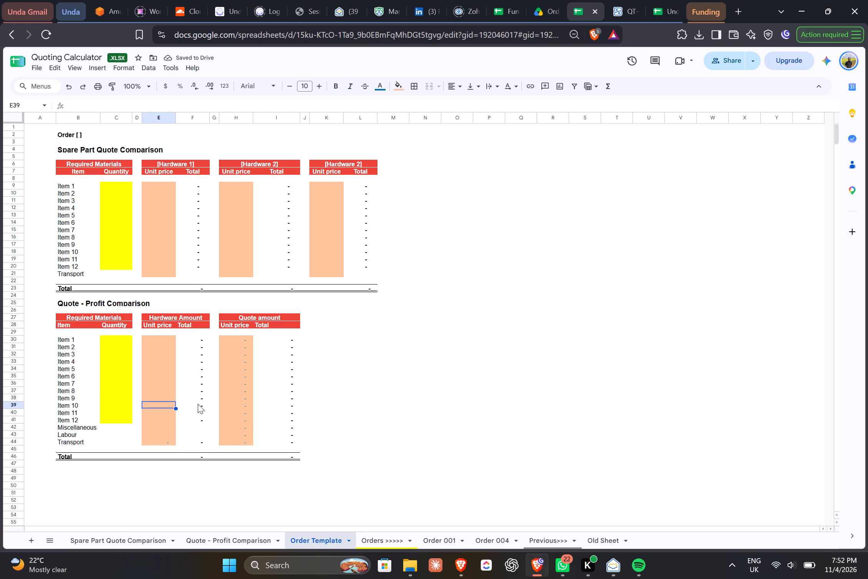
pyautogui.click(205, 378)
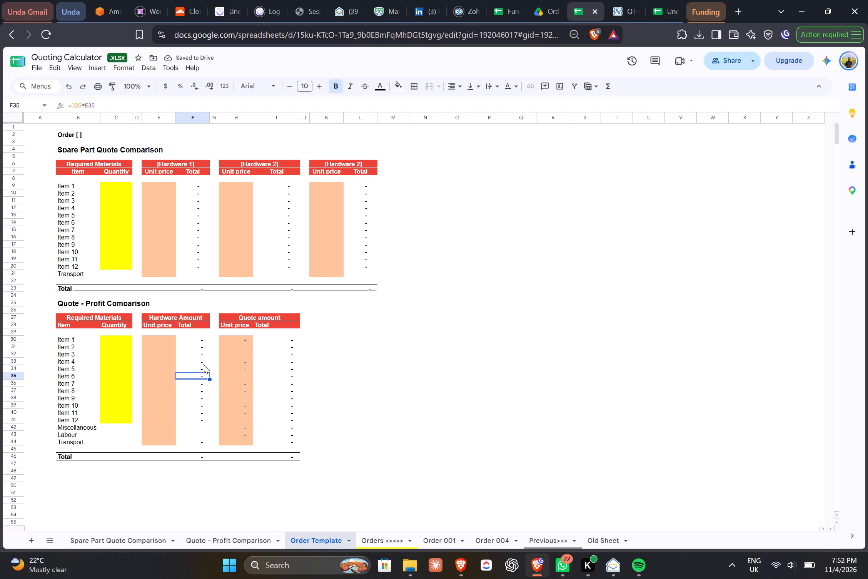
pyautogui.click(200, 358)
pyautogui.click(384, 235)
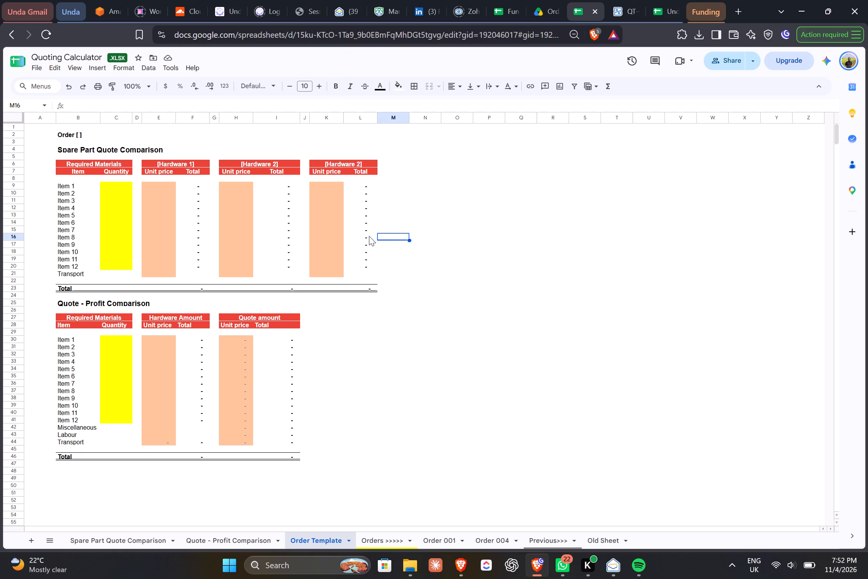
pyautogui.click(362, 228)
pyautogui.click(325, 231)
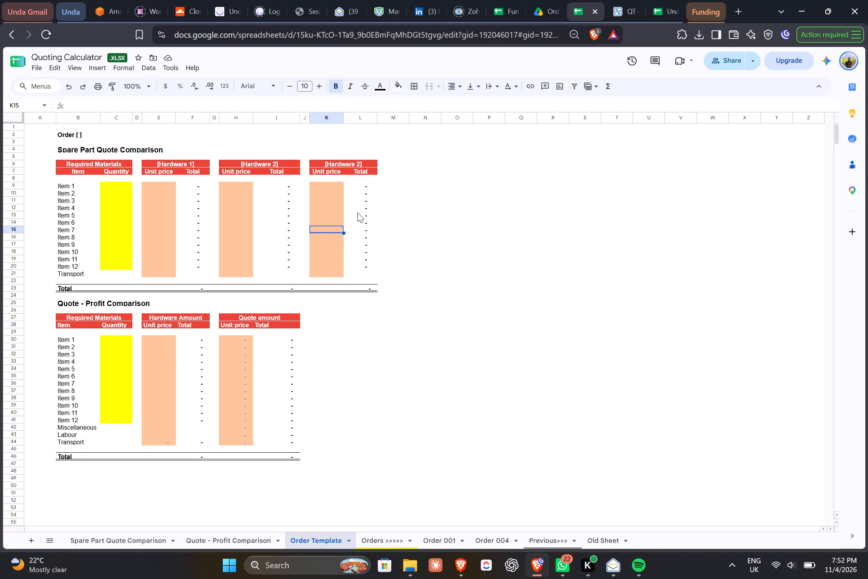
pyautogui.click(357, 213)
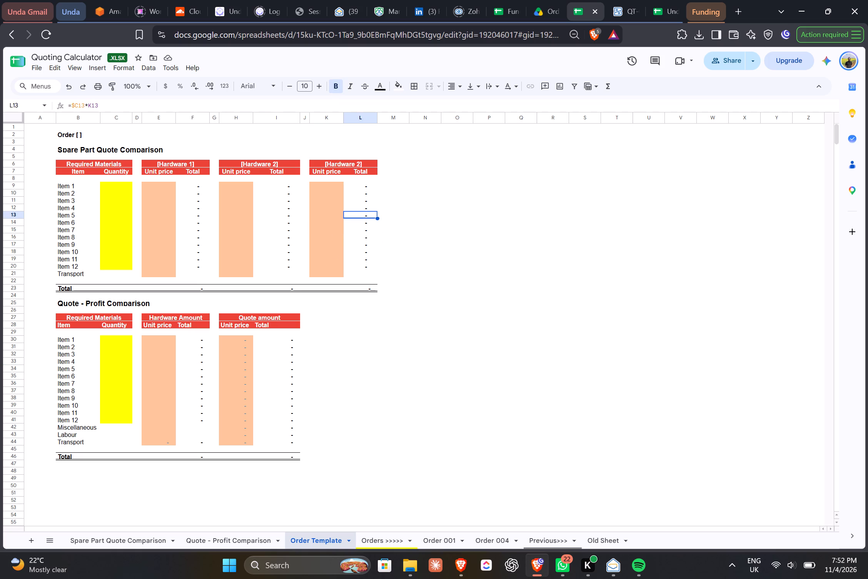
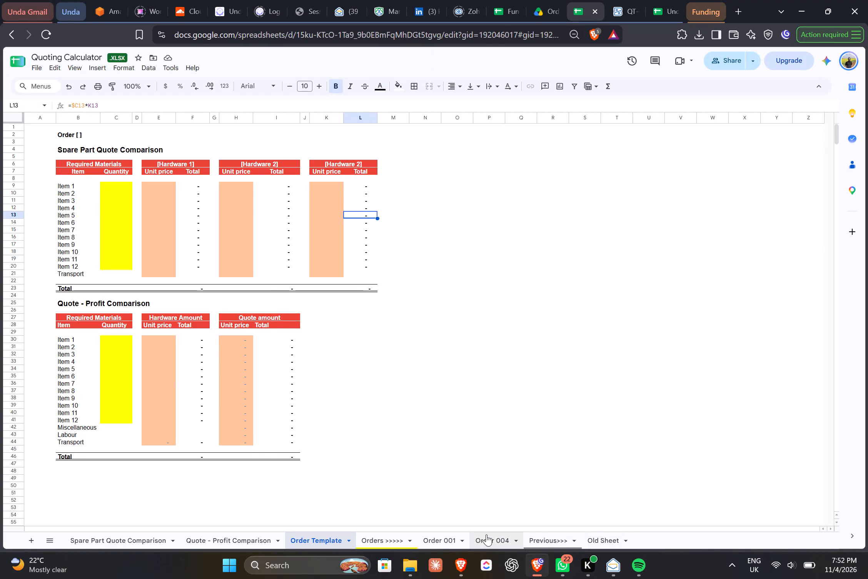
# On the Order 004 sheet's Quote - Profit Comparison, enter Masking tape with quantity 1 and a hardware unit price of 0.
pyautogui.click(486, 534)
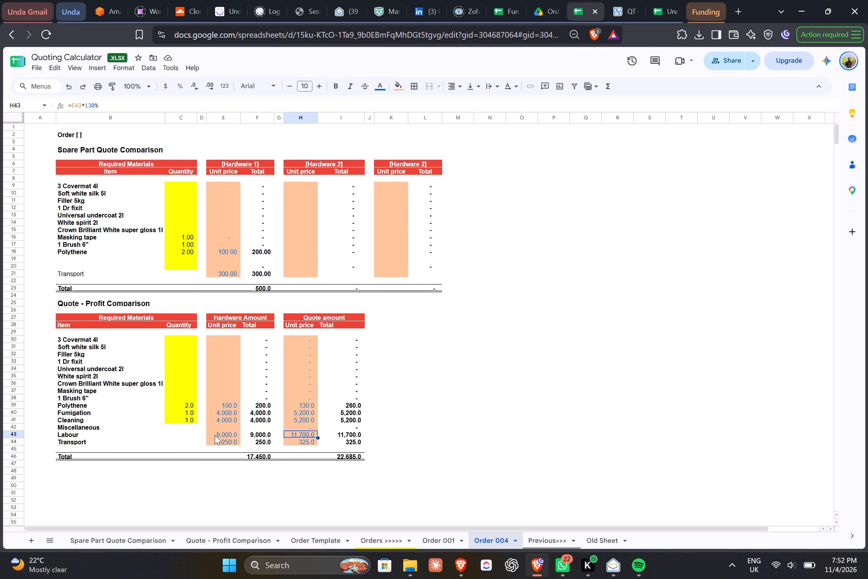
pyautogui.click(222, 395)
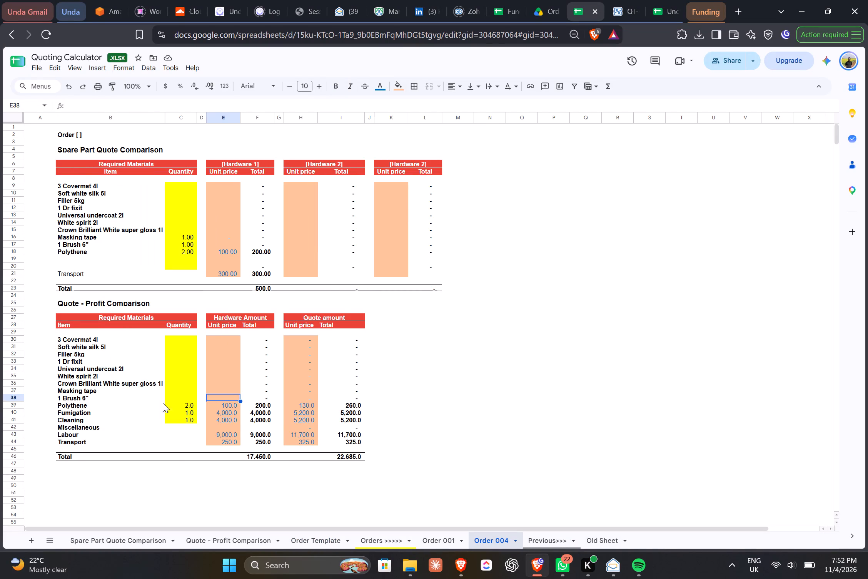
pyautogui.click(185, 393)
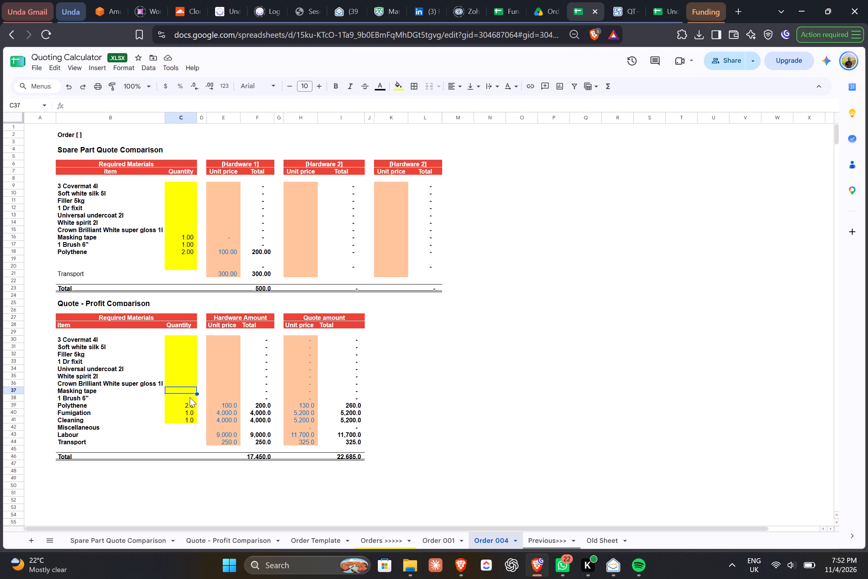
pyautogui.press('1')
pyautogui.press('Right')
pyautogui.press('Right')
pyautogui.press('-')
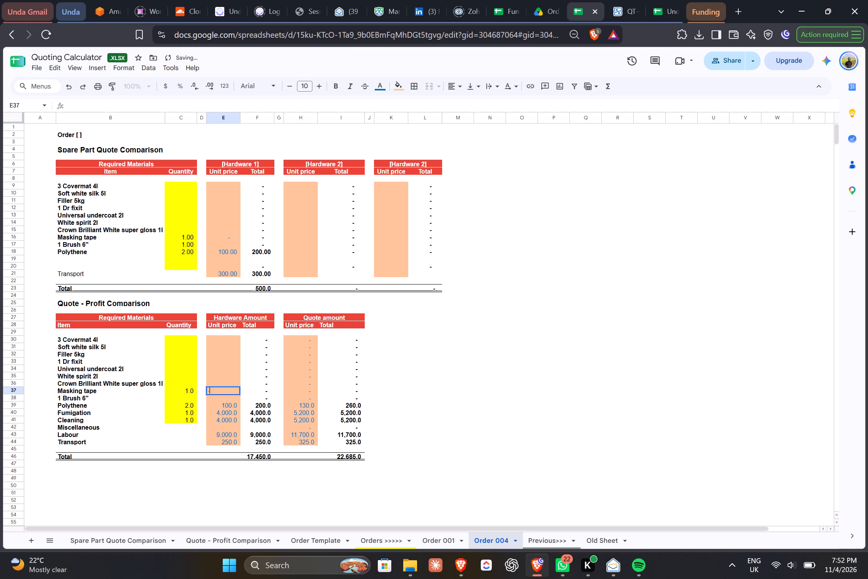
pyautogui.press('BackSpace')
pyautogui.press('0')
pyautogui.press('Right')
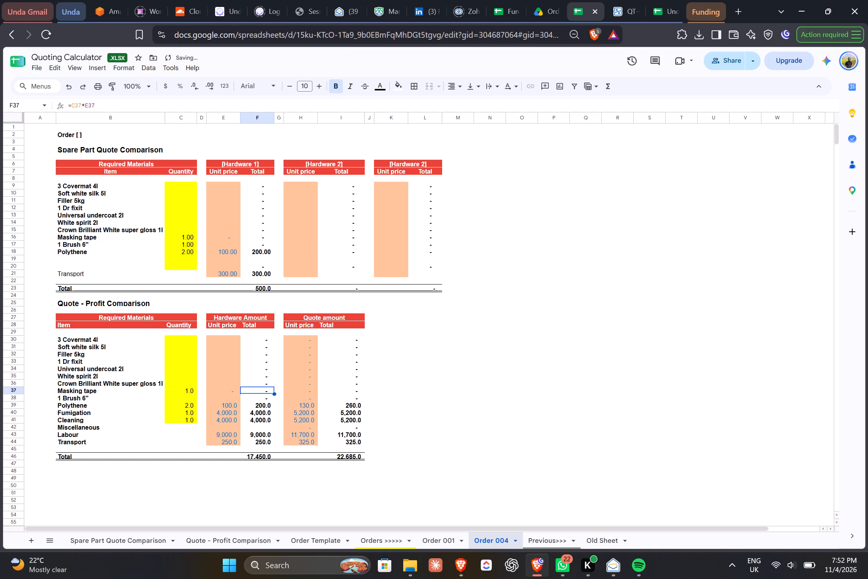
pyautogui.press('Right')
pyautogui.press('Right')
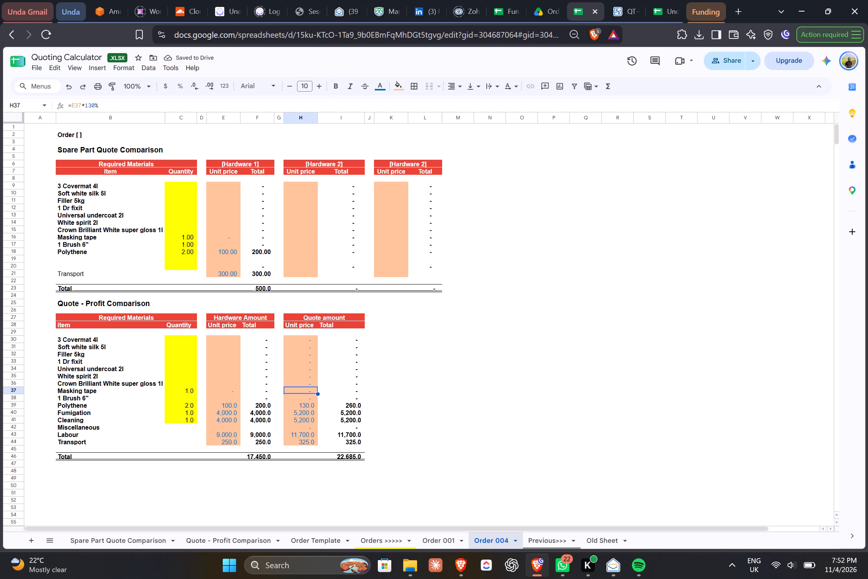
# Enter quantity 1 and a hardware unit price of 350 for the 1 Brush 6" row in the Quote - Profit Comparison.
pyautogui.press('Left')
pyautogui.press('Left')
pyautogui.press('Left')
pyautogui.press('Left')
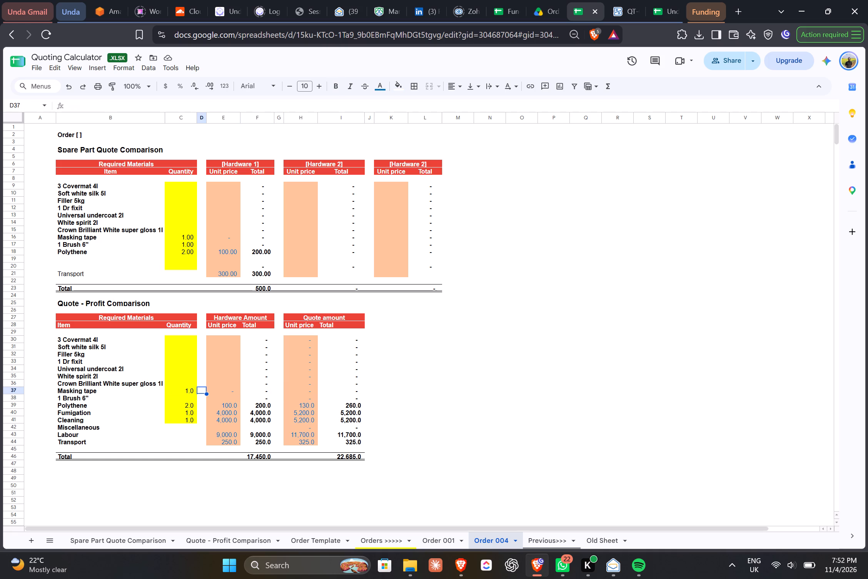
pyautogui.press('Left')
pyautogui.press('Down')
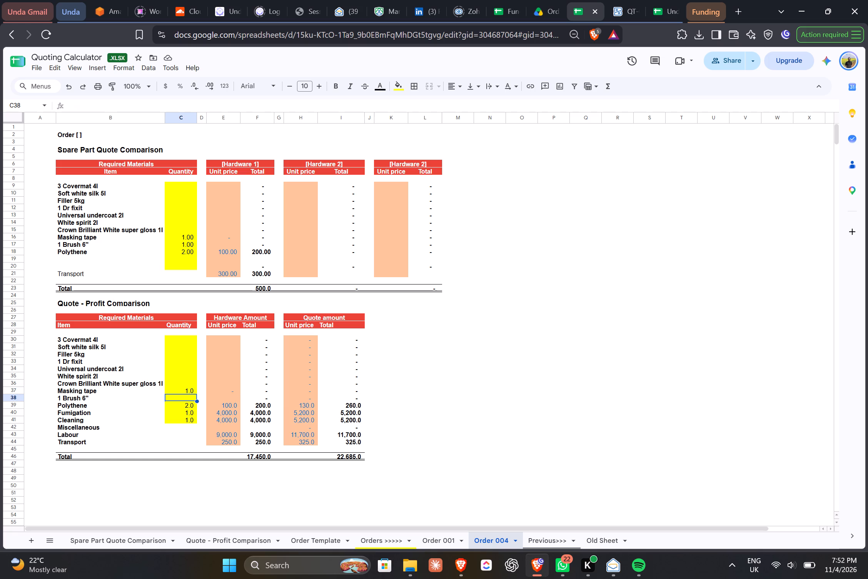
pyautogui.press('1')
pyautogui.press('Right')
pyautogui.press('Right')
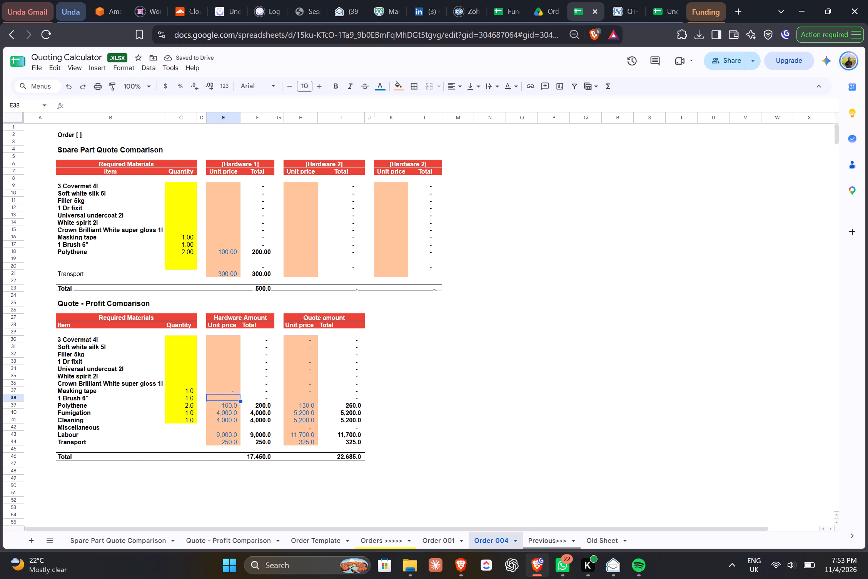
pyautogui.write('45')
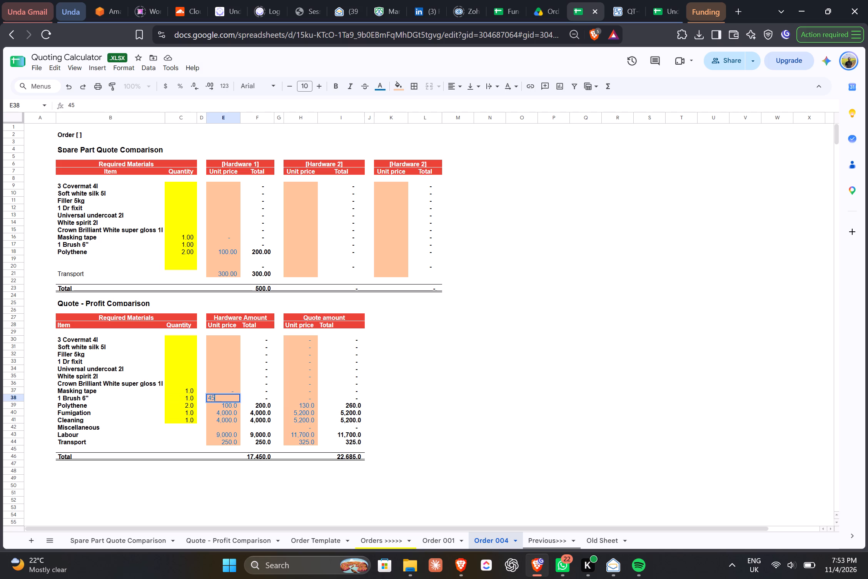
pyautogui.press('BackSpace')
pyautogui.press('BackSpace')
pyautogui.write('350')
pyautogui.press('Right')
pyautogui.press('Right')
pyautogui.press('Right')
pyautogui.press('Right')
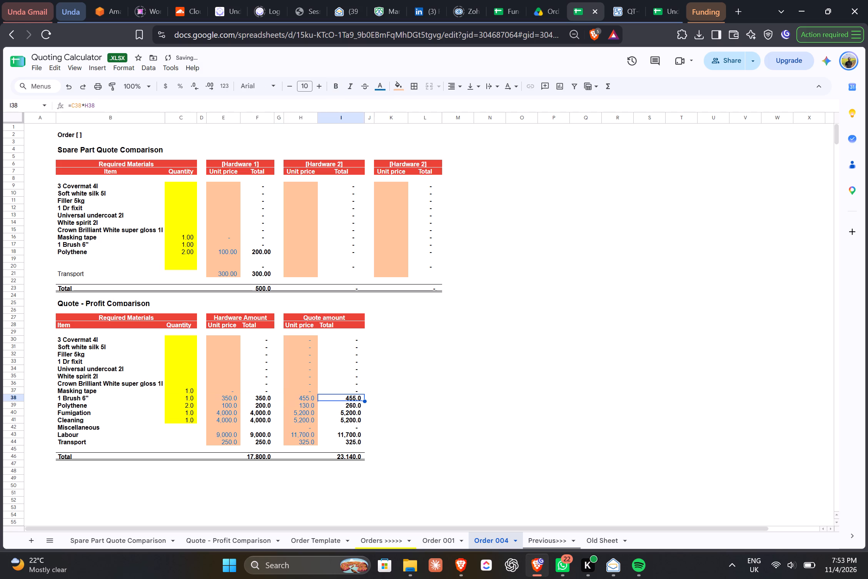
pyautogui.press('Left')
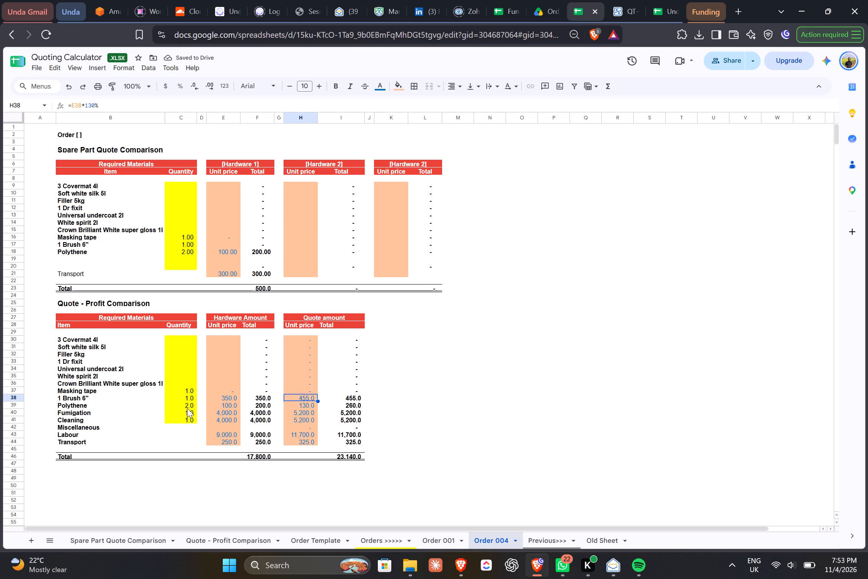
# Set the Masking tape hardware unit price in E37 to 100.
pyautogui.click(230, 390)
pyautogui.click(221, 380)
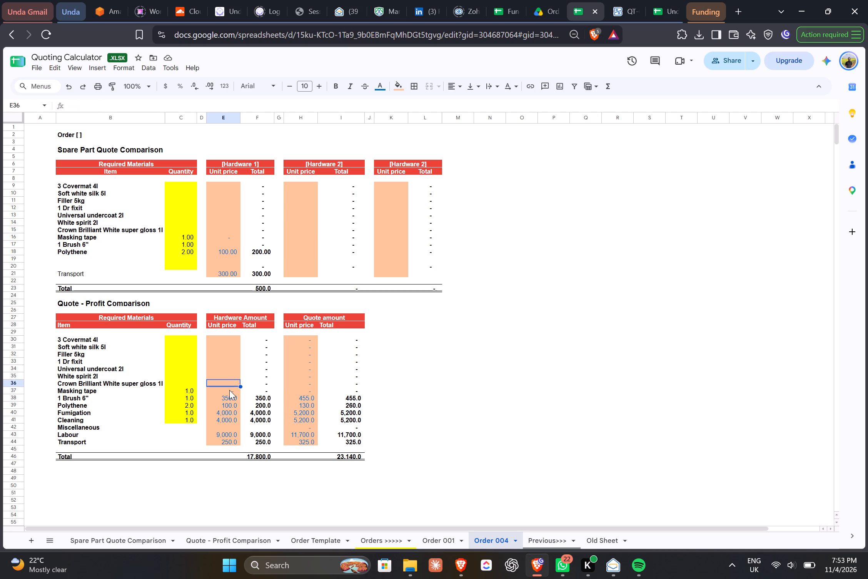
pyautogui.click(229, 389)
pyautogui.write('100')
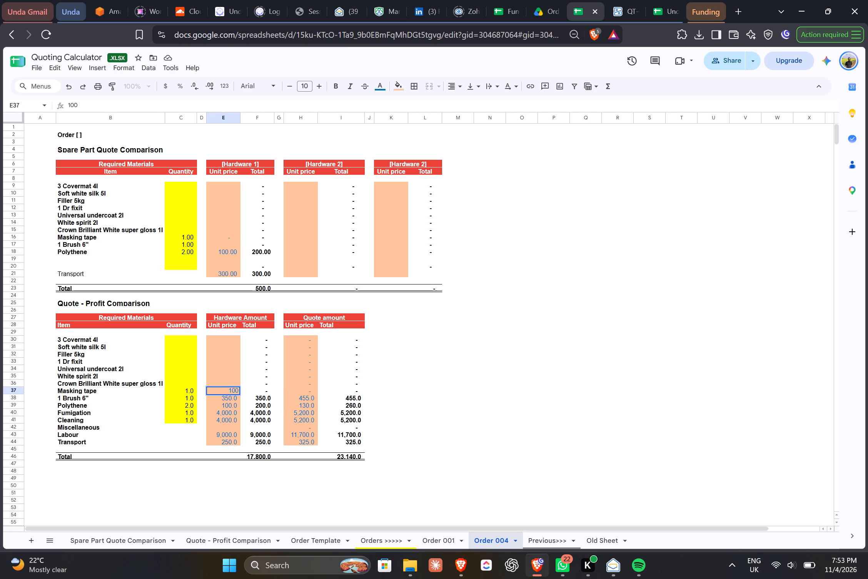
pyautogui.press('Right')
pyautogui.press('Right')
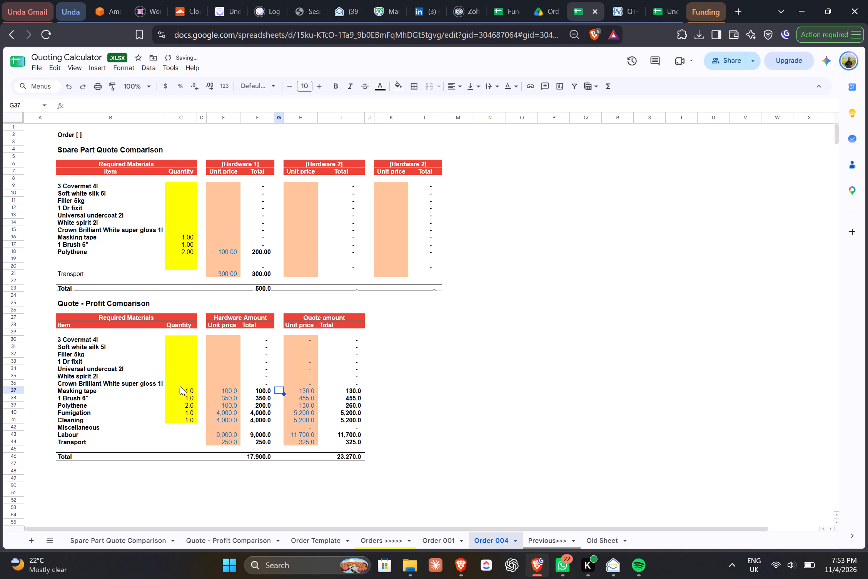
# Remove the leading 3 from the Covermat 4l item name in B30 and enter 3 as its quantity.
pyautogui.click(181, 383)
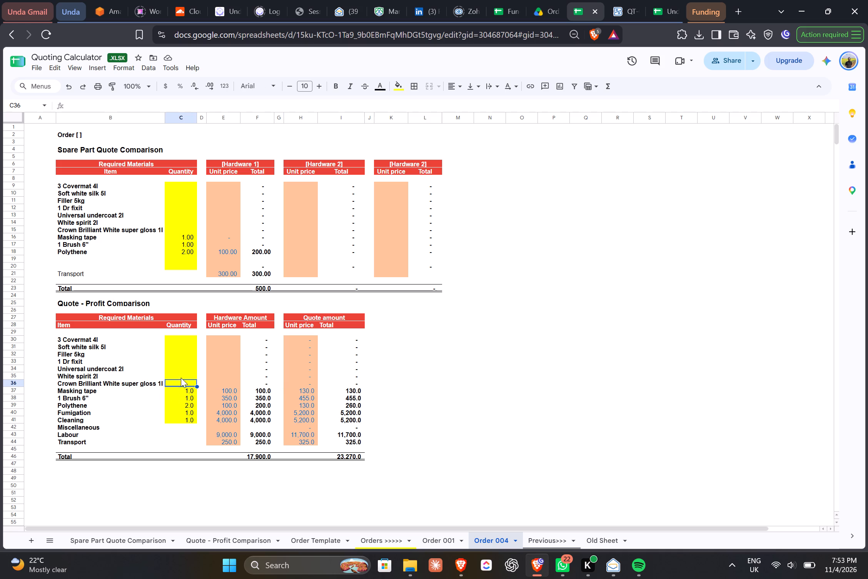
pyautogui.click(185, 353)
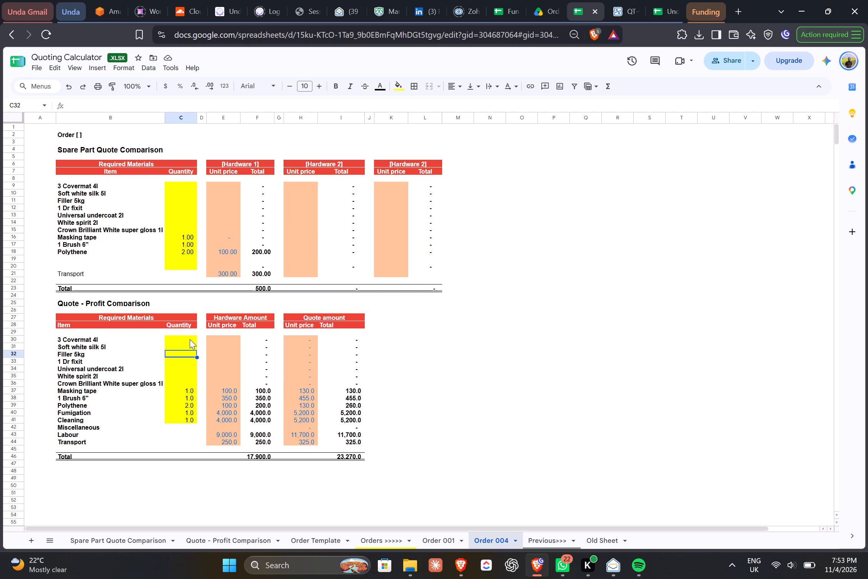
pyautogui.click(190, 339)
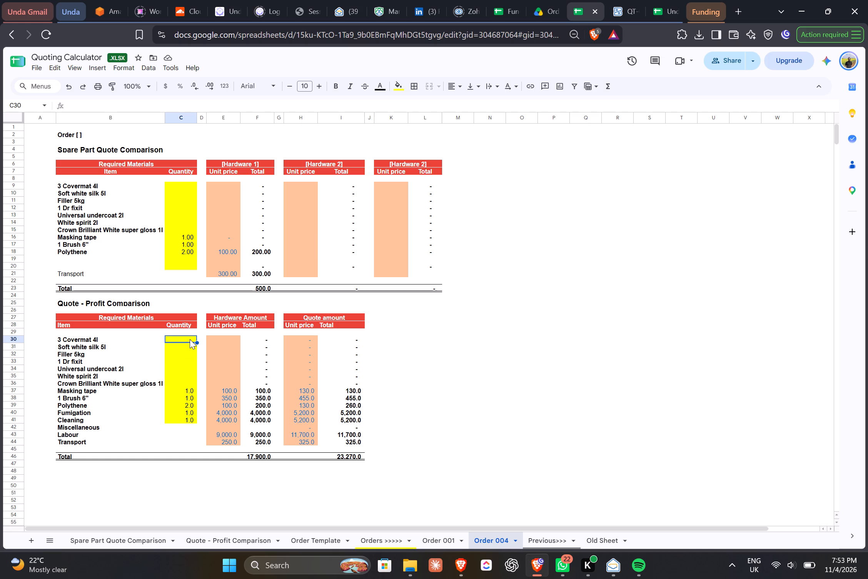
pyautogui.click(63, 339)
pyautogui.tripleClick(63, 339)
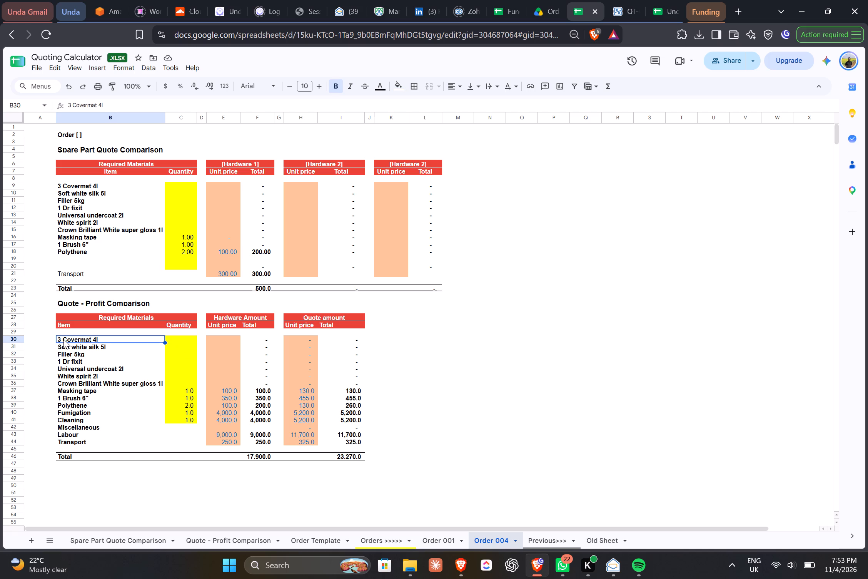
pyautogui.click(63, 339)
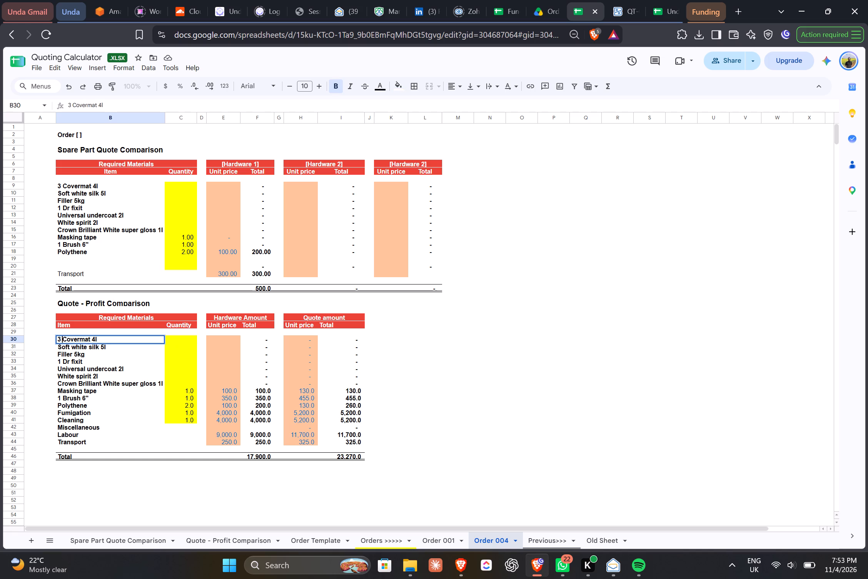
pyautogui.press('BackSpace')
pyautogui.press('BackSpace')
pyautogui.click(185, 337)
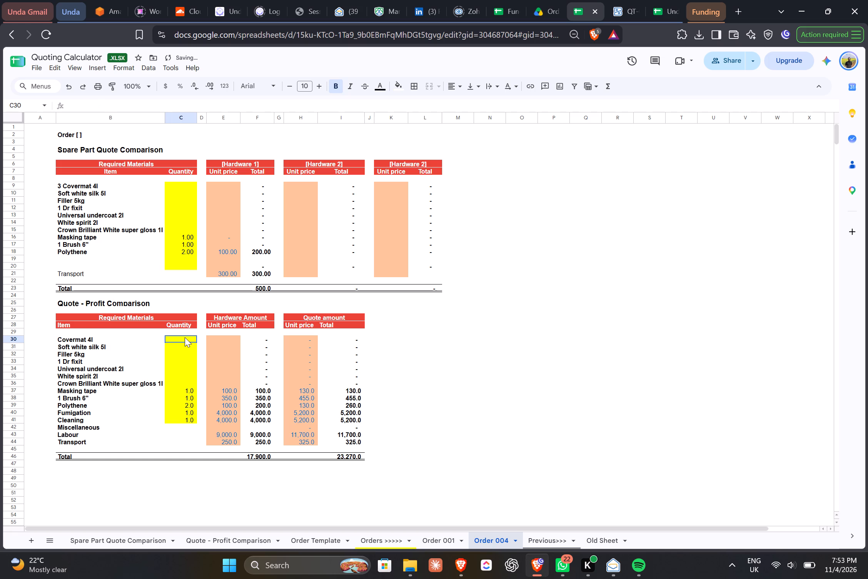
pyautogui.press('3')
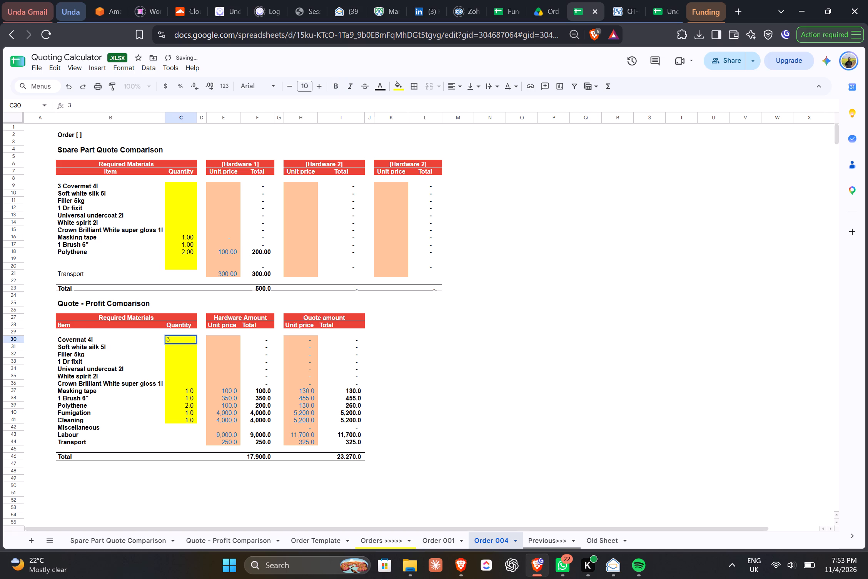
pyautogui.press('Down')
# Enter quantities of 5 for Soft white silk 5l, 5 for Filler 5kg and 1 for Dr fixit.
pyautogui.press('5')
pyautogui.press('Down')
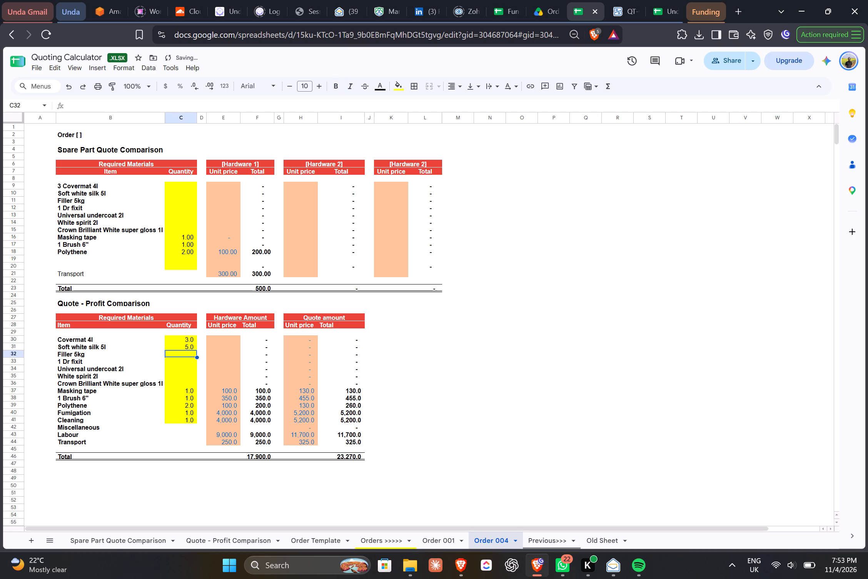
pyautogui.press('5')
pyautogui.press('Down')
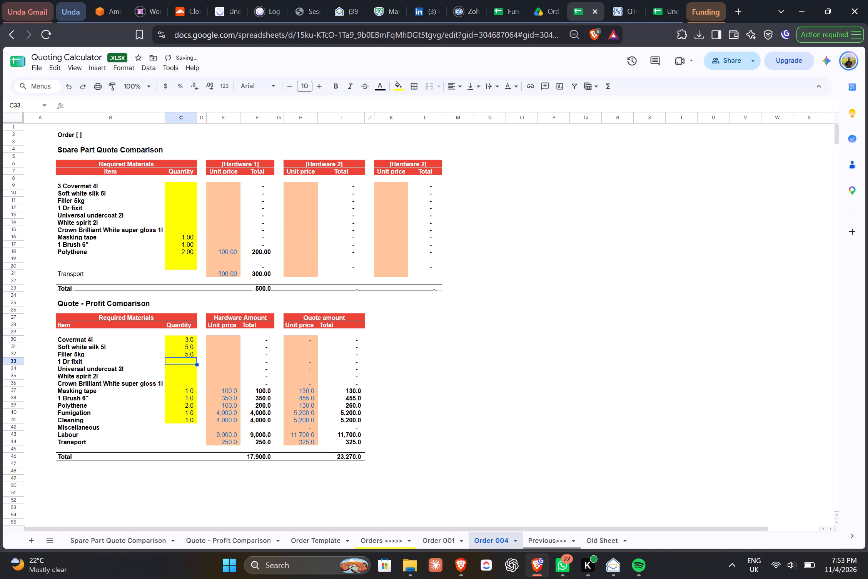
pyautogui.press('1')
pyautogui.press('Down')
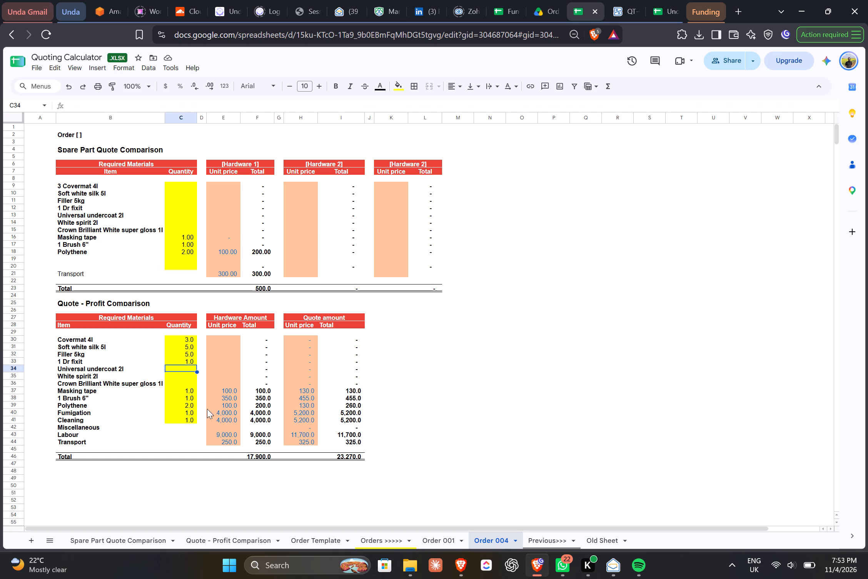
# Change the Fumigation row to a hardware unit price of 400 and a quantity of 10.
pyautogui.click(187, 415)
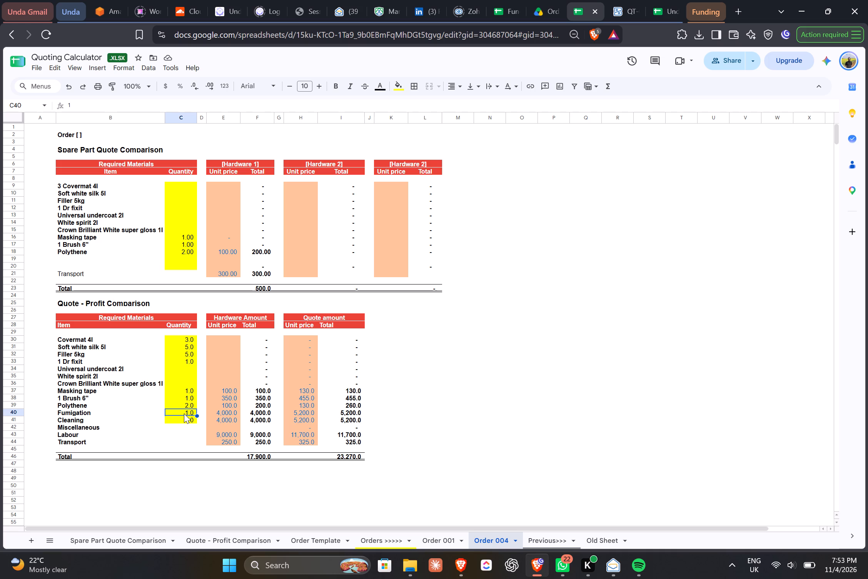
pyautogui.doubleClick(184, 413)
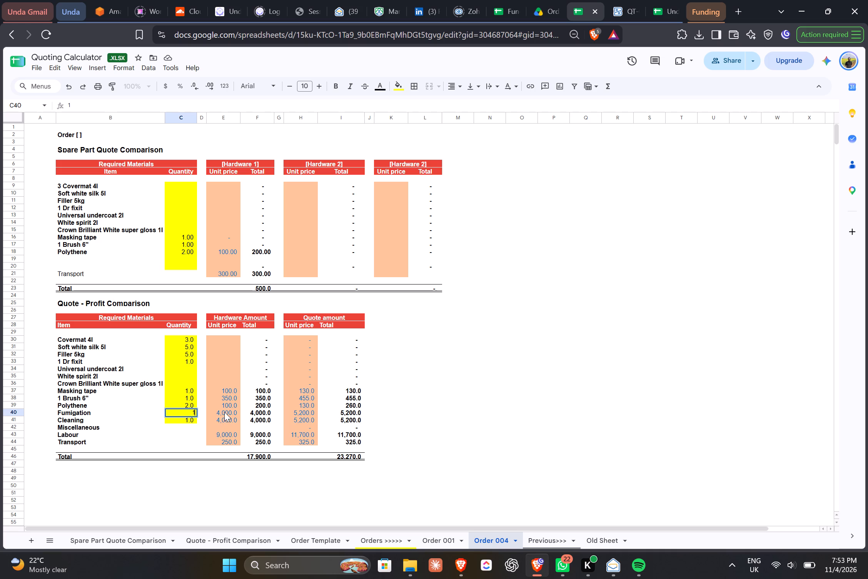
pyautogui.doubleClick(224, 412)
pyautogui.press('BackSpace')
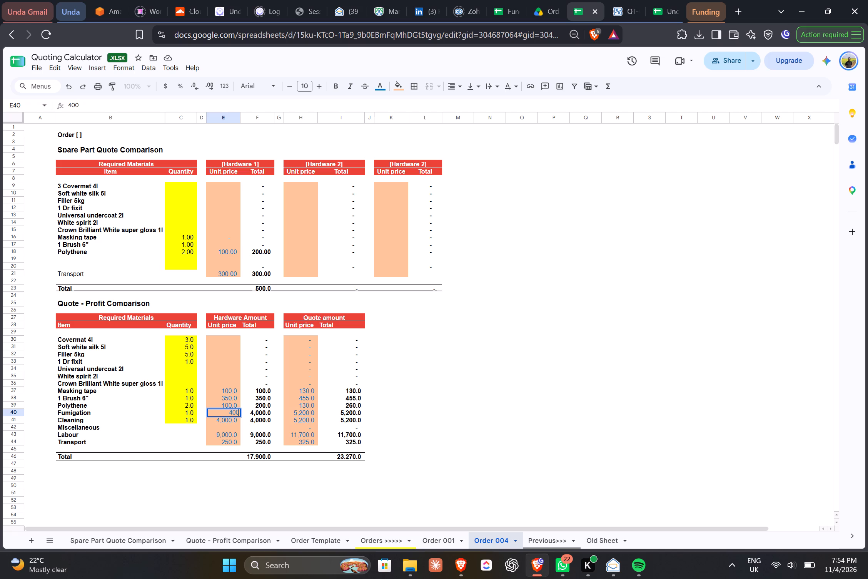
pyautogui.press('Tab')
pyautogui.press('Left')
pyautogui.press('Left')
pyautogui.press('Left')
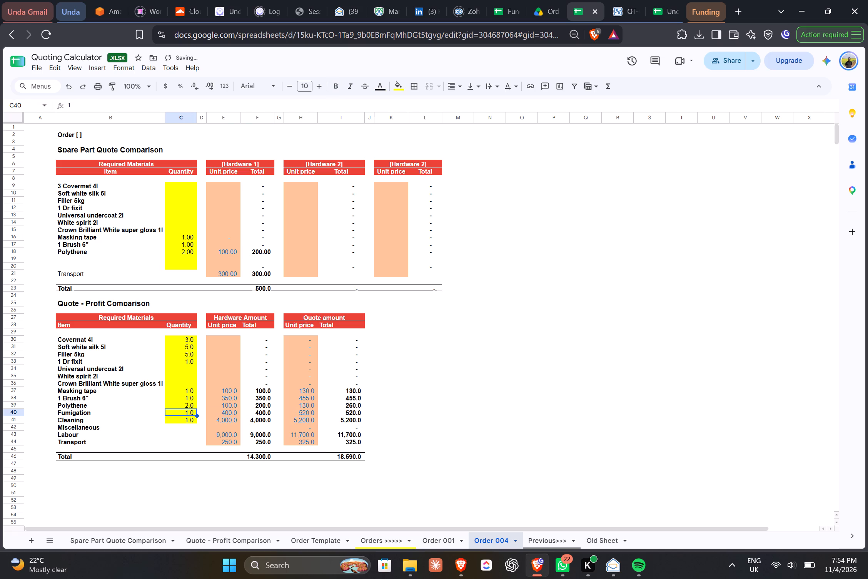
pyautogui.write('10')
pyautogui.press('Return')
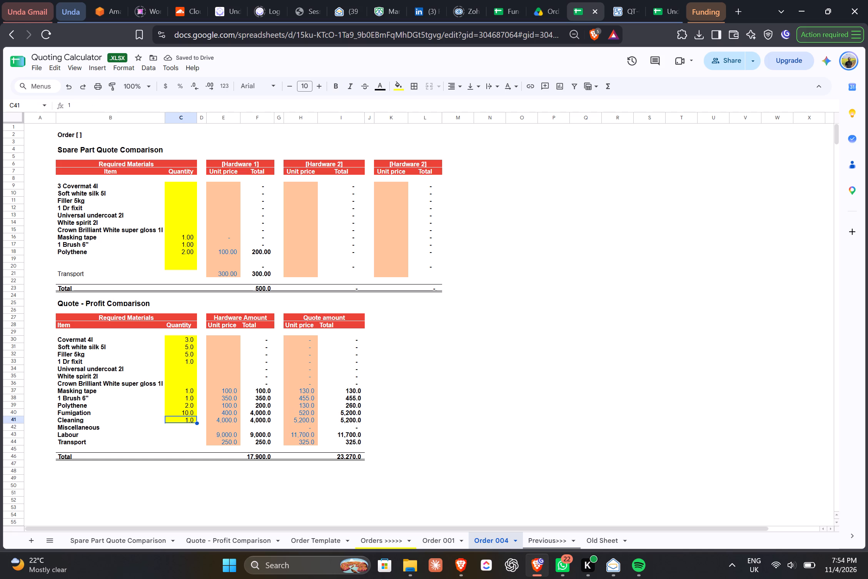
# Enter a quantity of 1 and a hardware unit price of 300 for White spirit 2l in the Quote - Profit Comparison table.
pyautogui.click(183, 375)
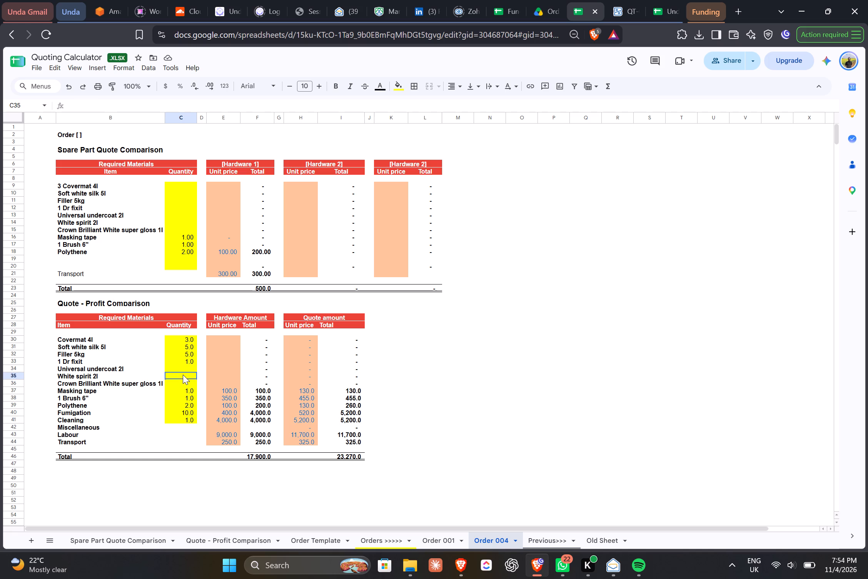
pyautogui.click(180, 384)
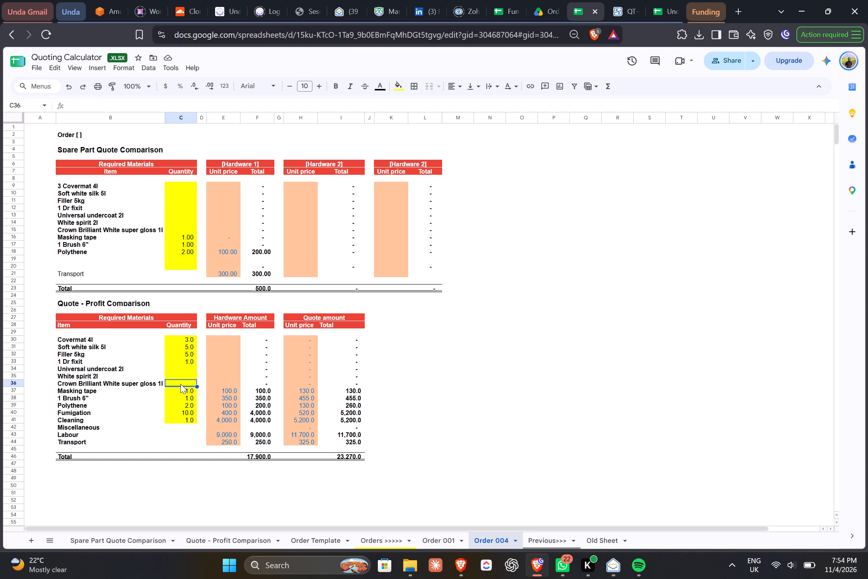
pyautogui.click(181, 368)
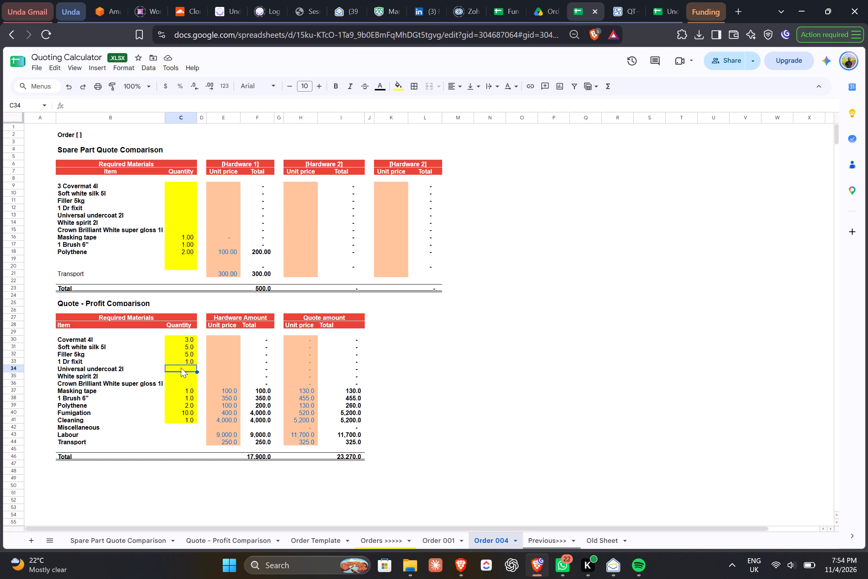
pyautogui.click(181, 373)
pyautogui.press('Down')
pyautogui.press('1')
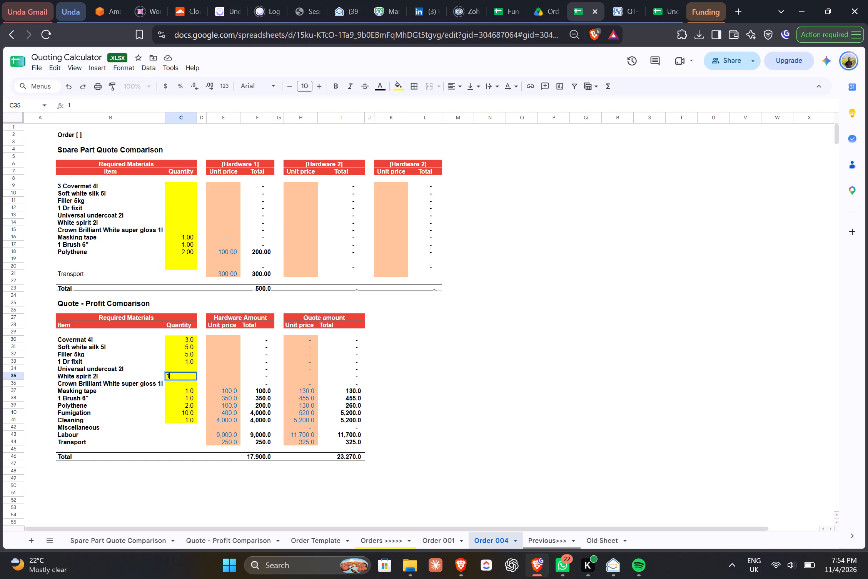
pyautogui.press('Right')
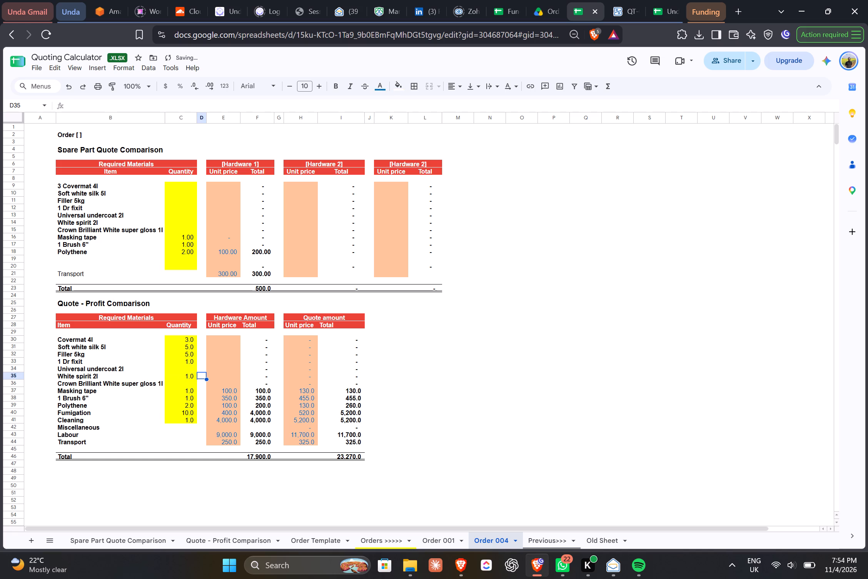
pyautogui.press('Right')
pyautogui.write('300')
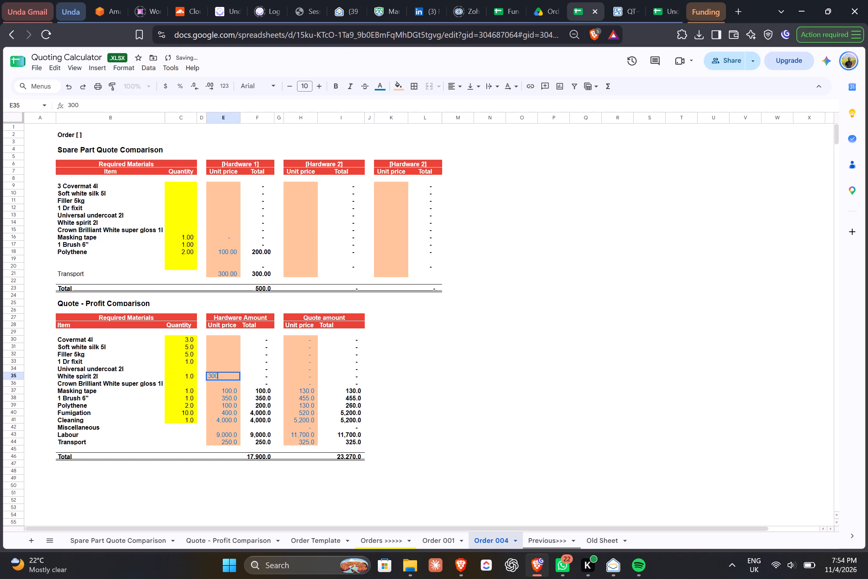
pyautogui.press('Up')
# Change the White spirit 2l hardware unit price to 350.
pyautogui.press('Down')
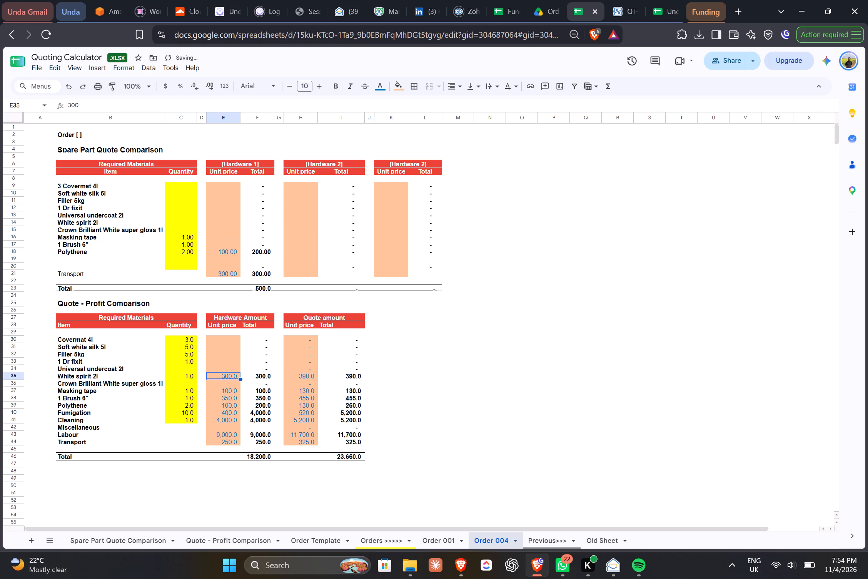
pyautogui.write('35')
pyautogui.press('0')
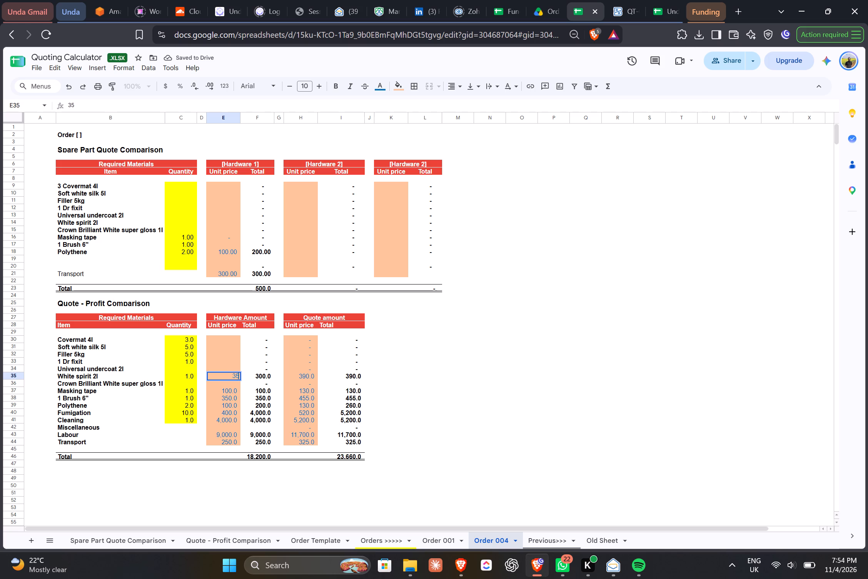
pyautogui.press('Up')
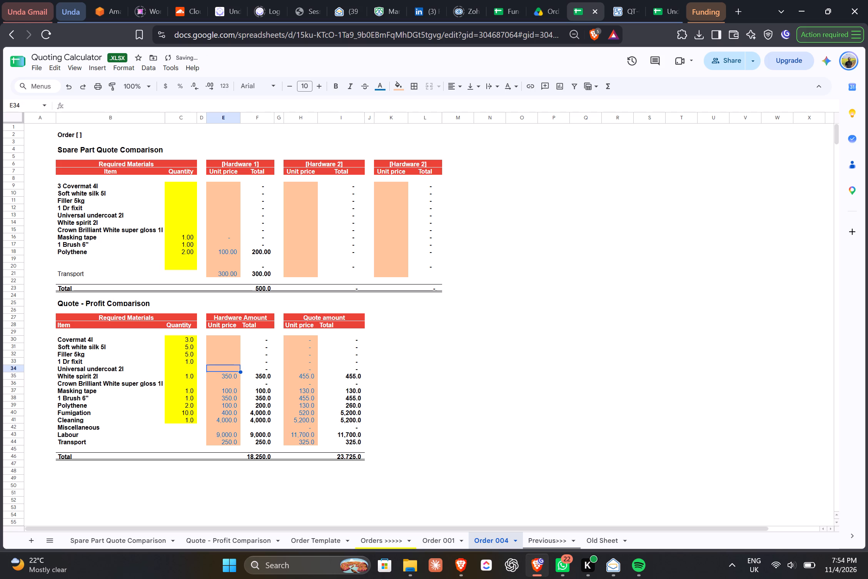
# Enter a quantity of 1 and a hardware unit price of 900 for Crown Brilliant White super gloss 1l.
pyautogui.press('Left')
pyautogui.press('Left')
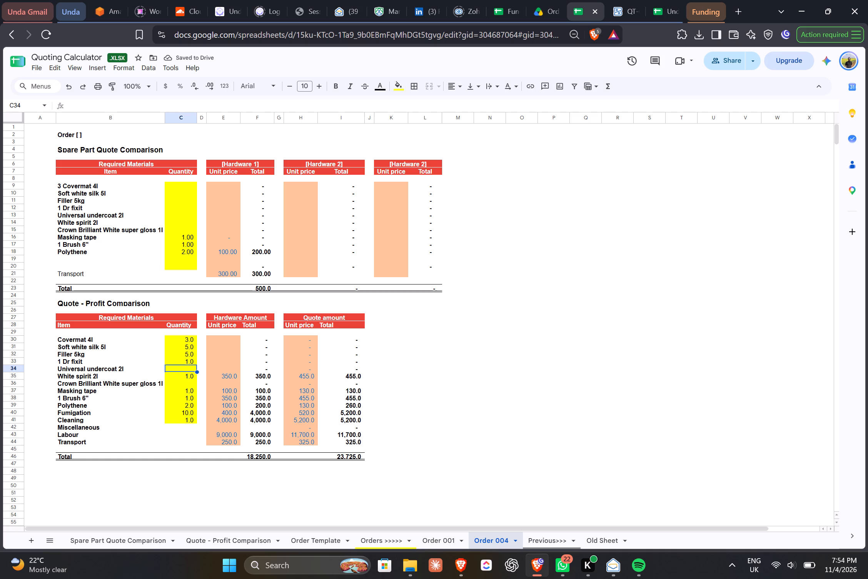
pyautogui.press('Down')
pyautogui.press('Down')
pyautogui.press('Down')
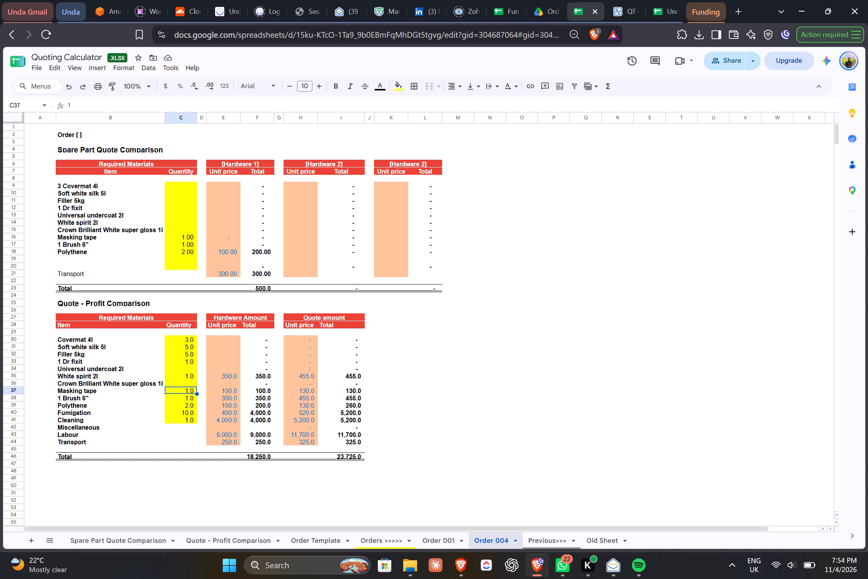
pyautogui.press('Up')
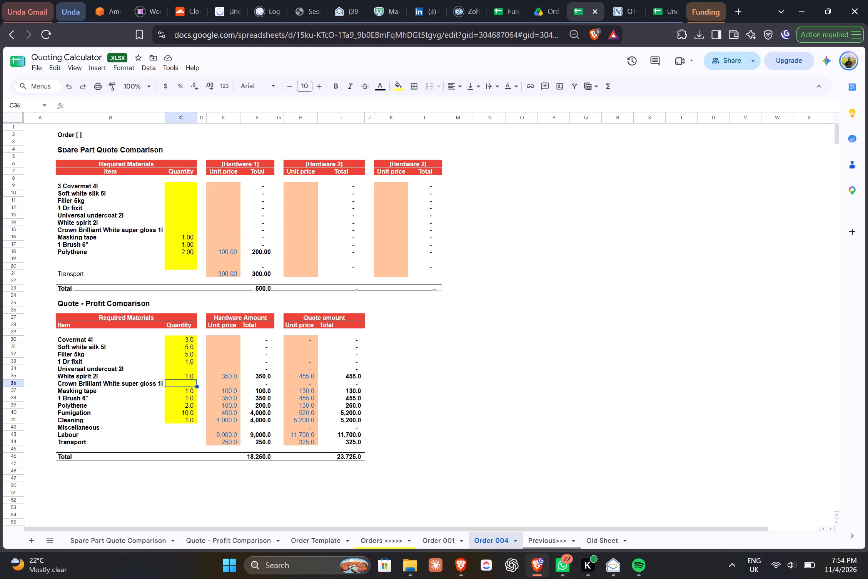
pyautogui.press('1')
pyautogui.press('Right')
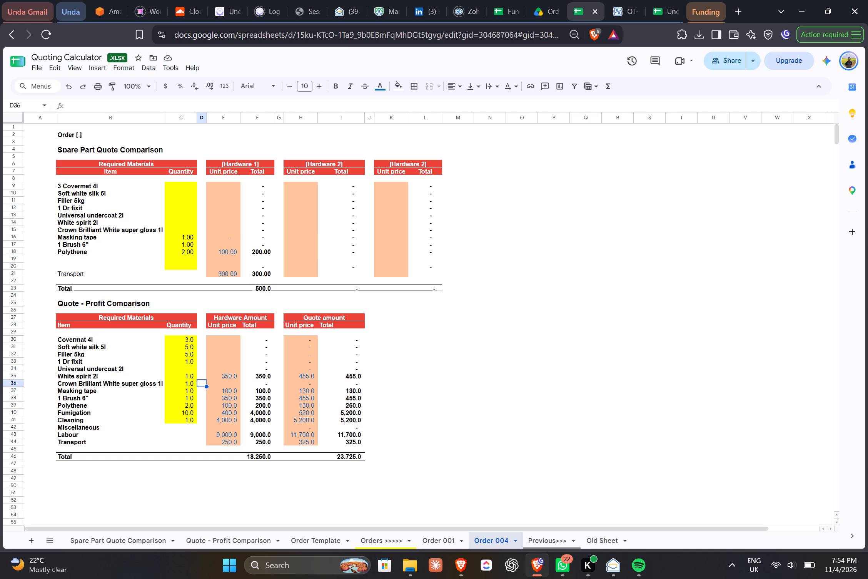
pyautogui.press('Right')
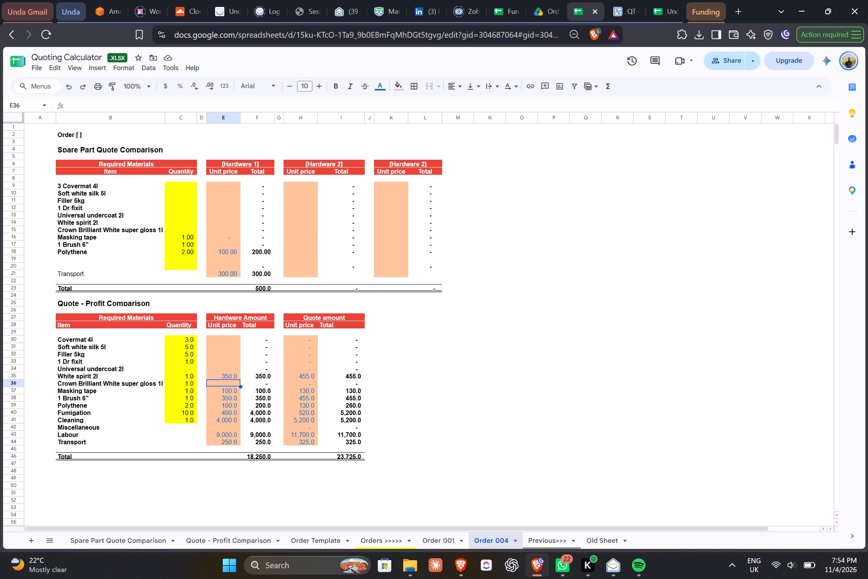
pyautogui.write('900')
pyautogui.press('Up')
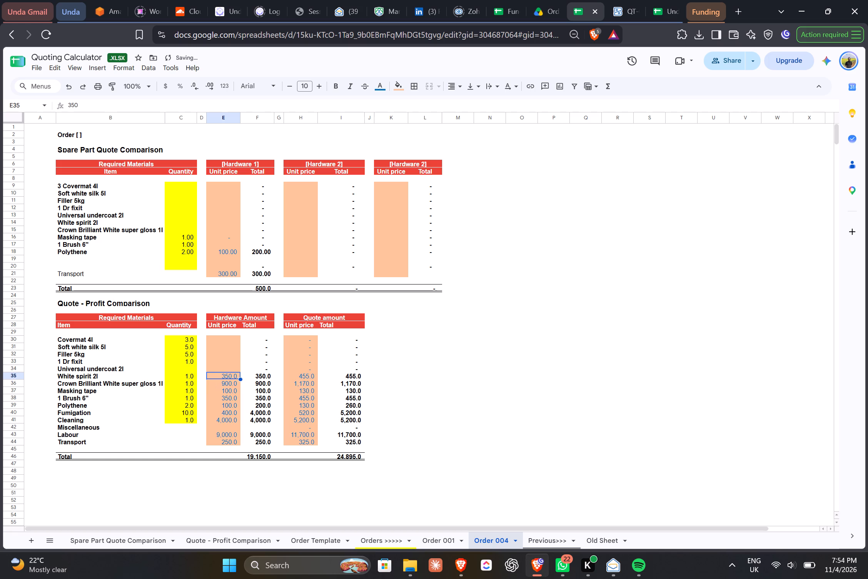
# Enter a quantity of 2 for Universal undercoat 2l in the Quote - Profit Comparison table.
pyautogui.press('Up')
pyautogui.press('Left')
pyautogui.press('Left')
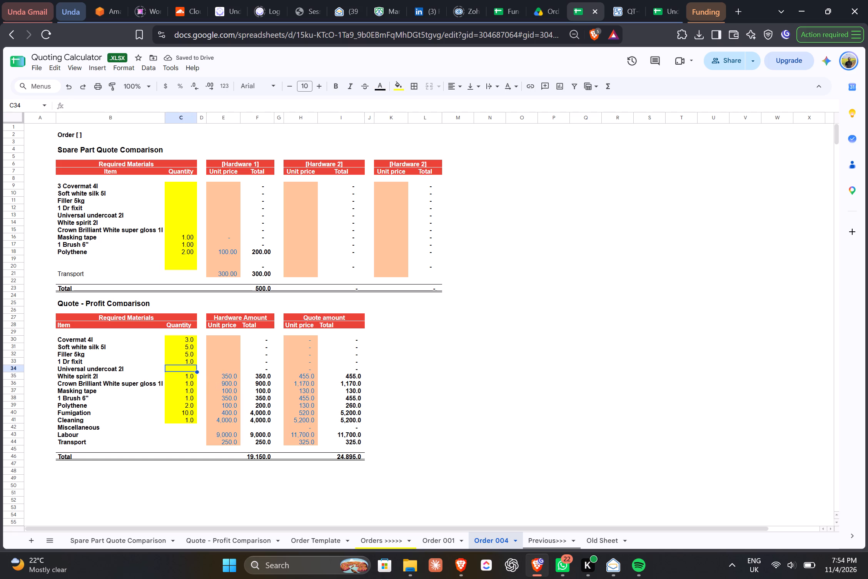
pyautogui.press('2')
pyautogui.press('Right')
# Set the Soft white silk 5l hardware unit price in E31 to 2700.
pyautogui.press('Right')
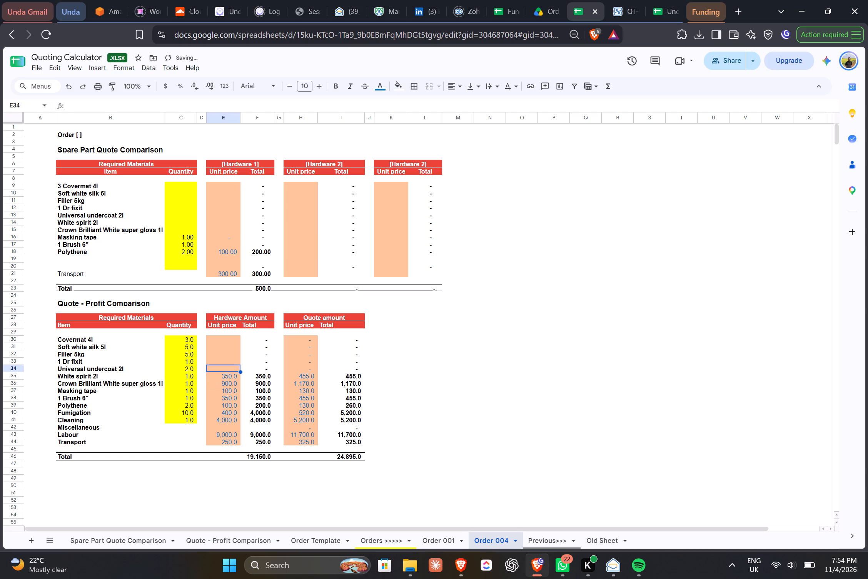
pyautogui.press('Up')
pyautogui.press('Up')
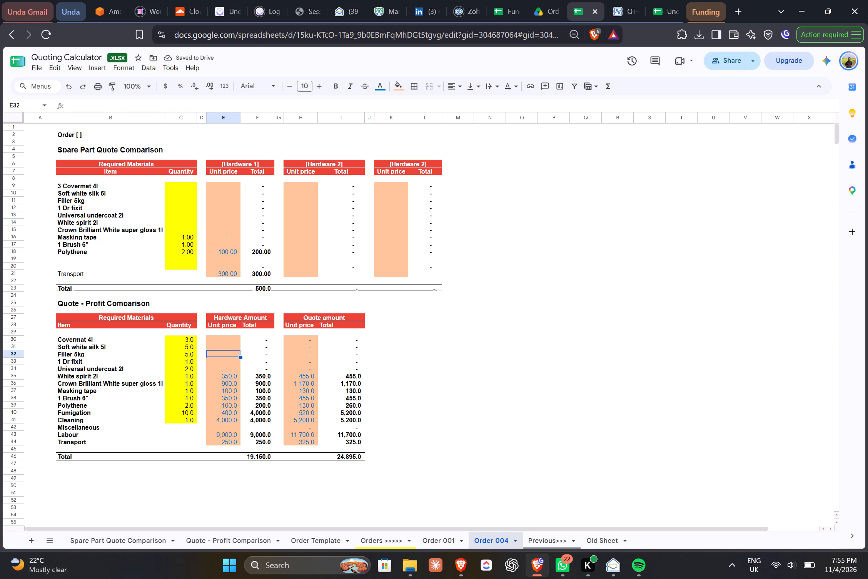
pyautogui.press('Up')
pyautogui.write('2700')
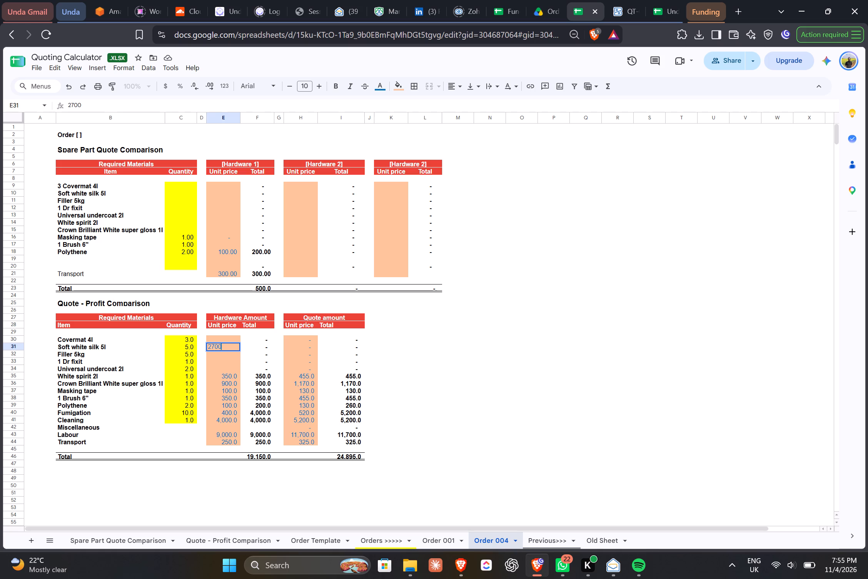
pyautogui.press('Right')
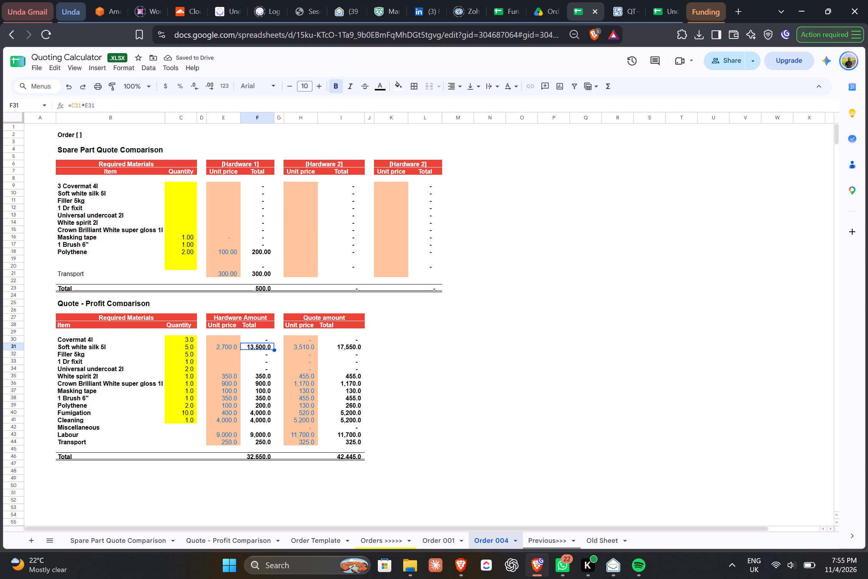
# Change the Soft white silk 5l hardware unit price in E31 to 2600.
pyautogui.press('Left')
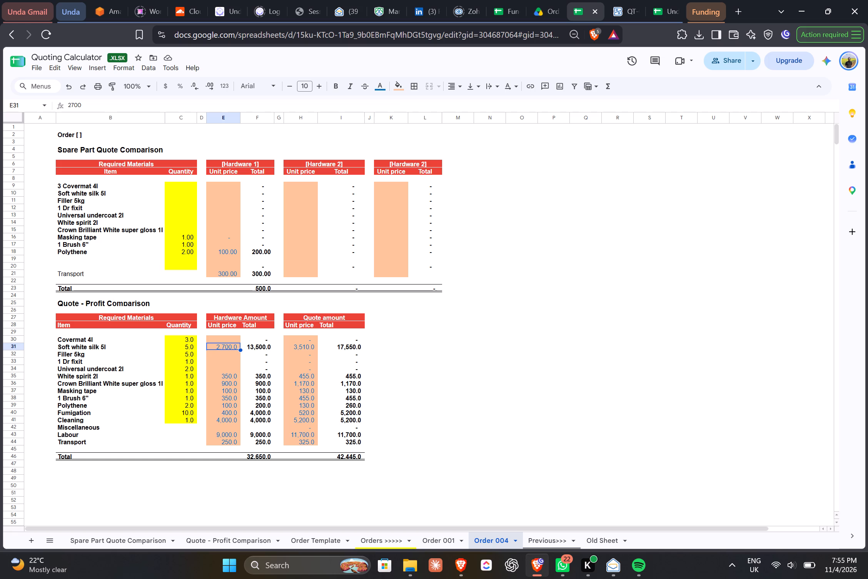
pyautogui.press('2')
pyautogui.write('600')
pyautogui.press('Return')
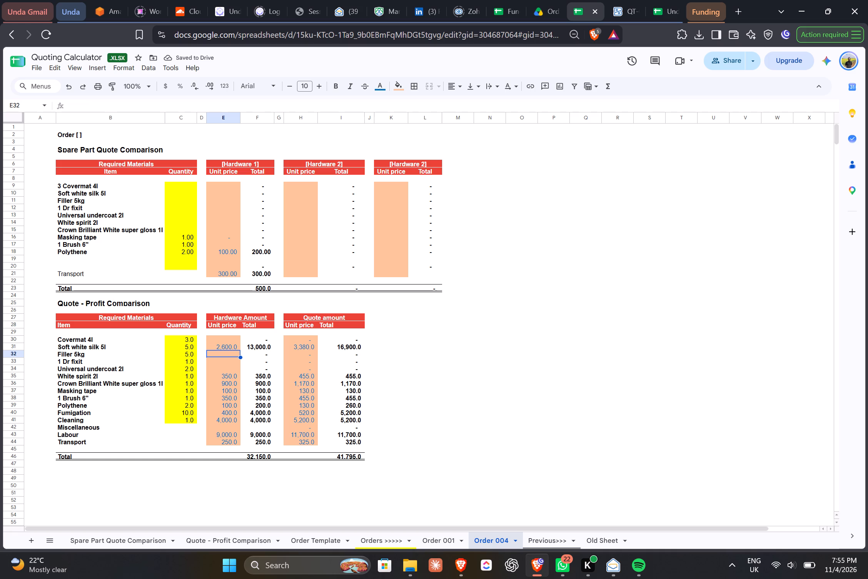
# Edit the Soft white silk 5l hardware unit price in E31 to 2650.
pyautogui.doubleClick(226, 348)
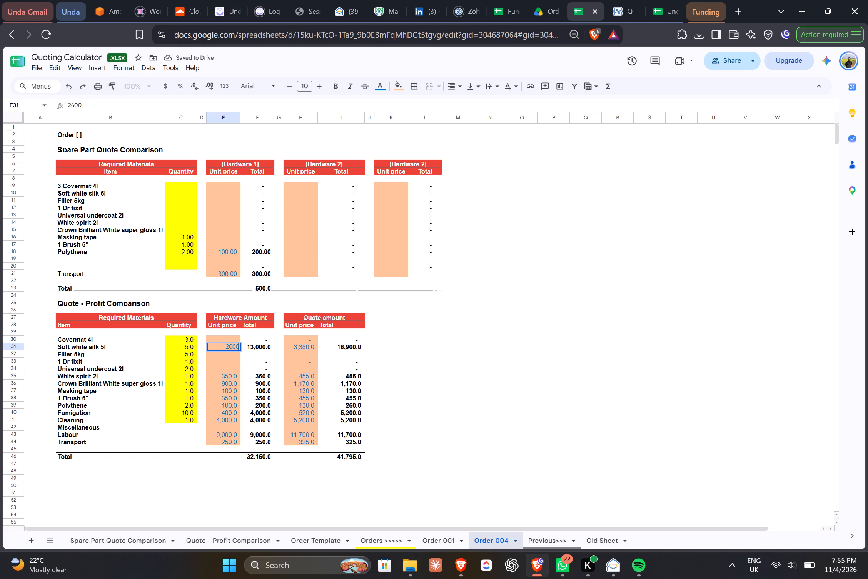
pyautogui.press('Left')
pyautogui.press('BackSpace')
pyautogui.press('5')
pyautogui.press('Return')
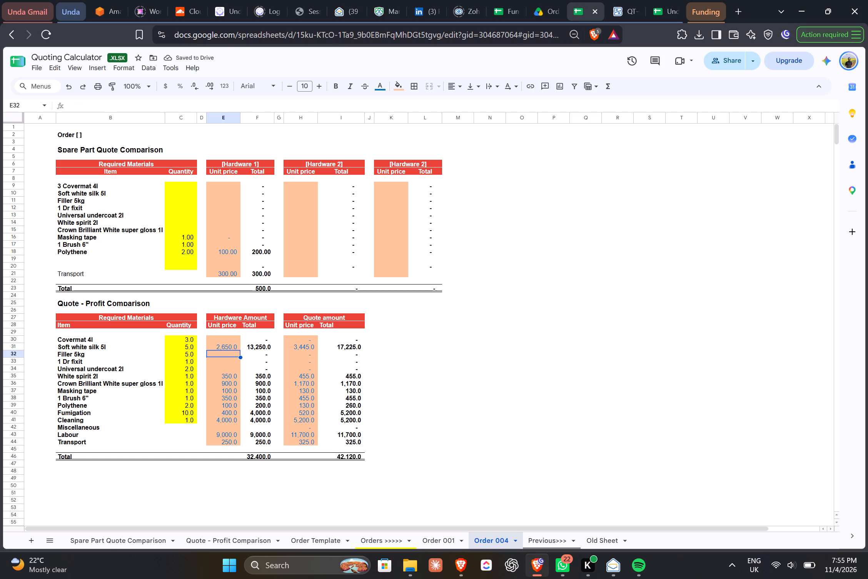
# Set the Covermat 4l hardware unit price in E30 to 1200.
pyautogui.press('Up')
pyautogui.press('Up')
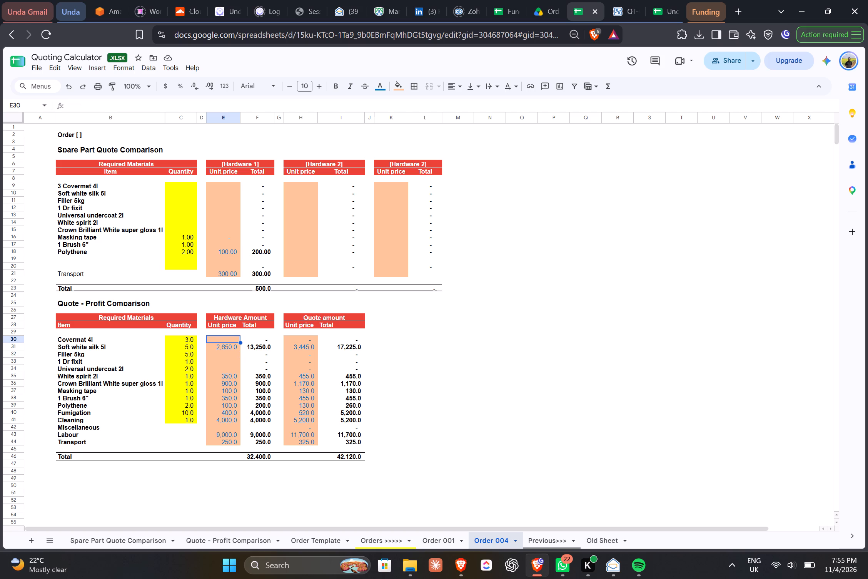
pyautogui.press('1')
pyautogui.press('4')
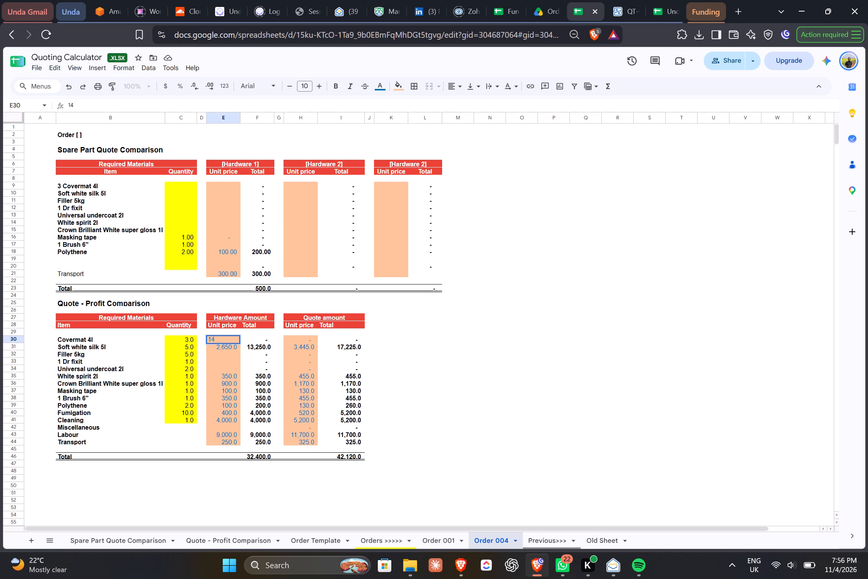
pyautogui.press('BackSpace')
pyautogui.write('200')
pyautogui.press('Return')
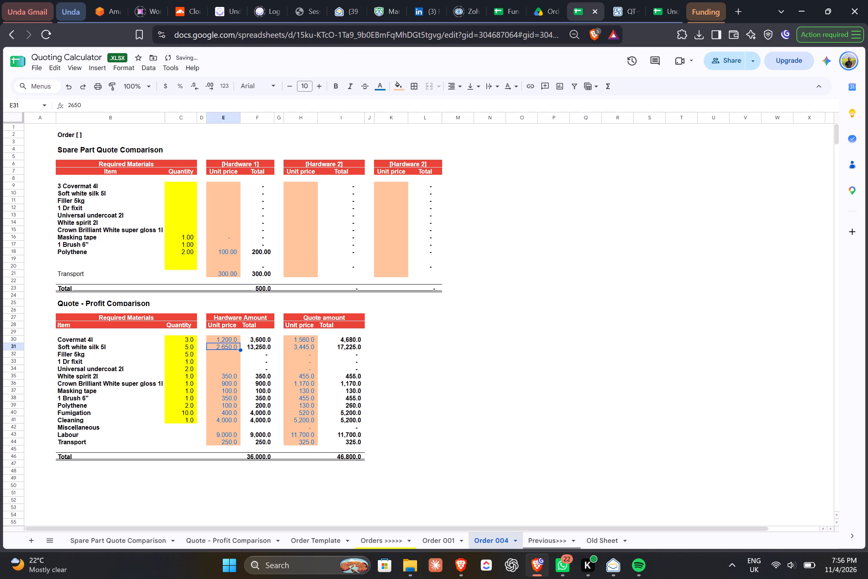
# Set the Dr fixit hardware unit price in E33 to 600.
pyautogui.press('Down')
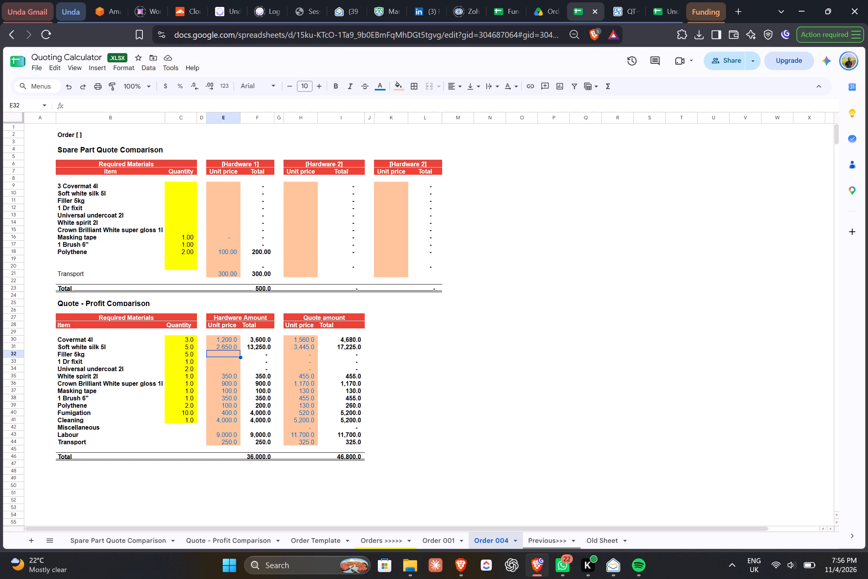
pyautogui.press('Down')
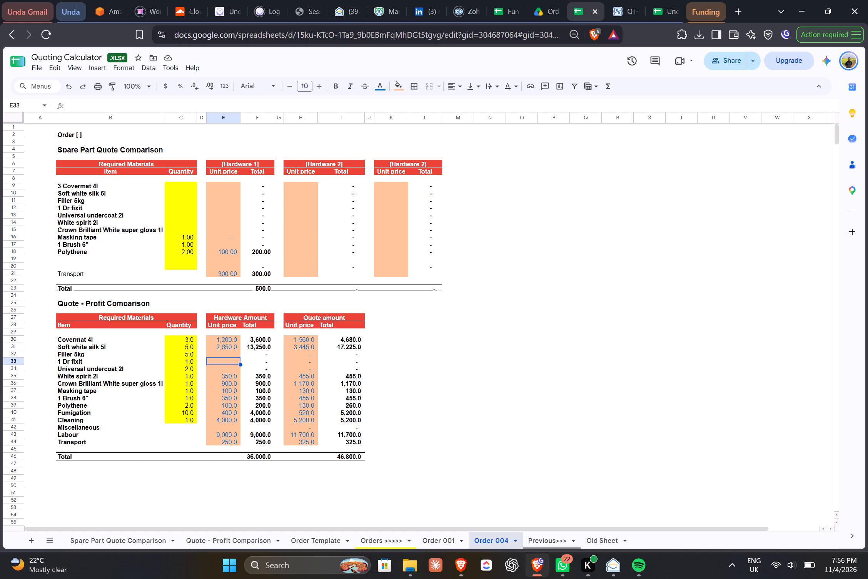
pyautogui.write('600')
pyautogui.press('Up')
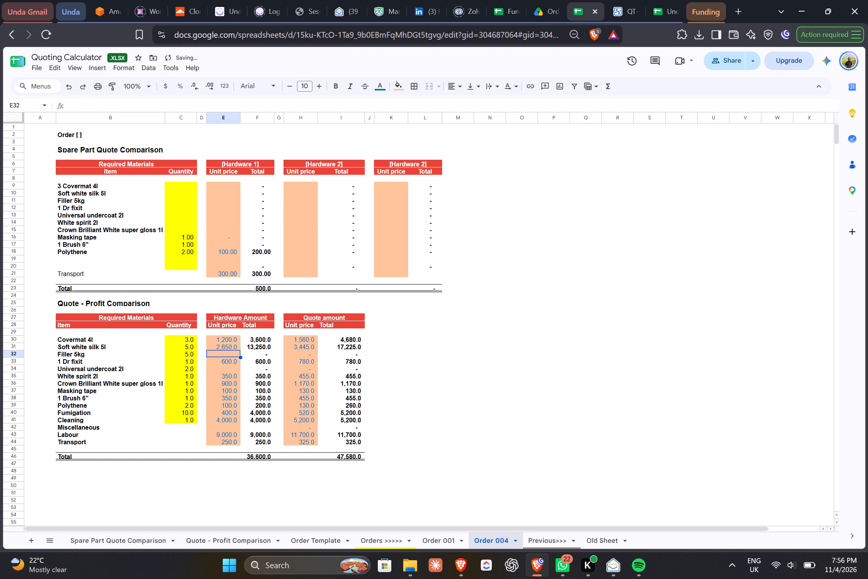
pyautogui.press('Down')
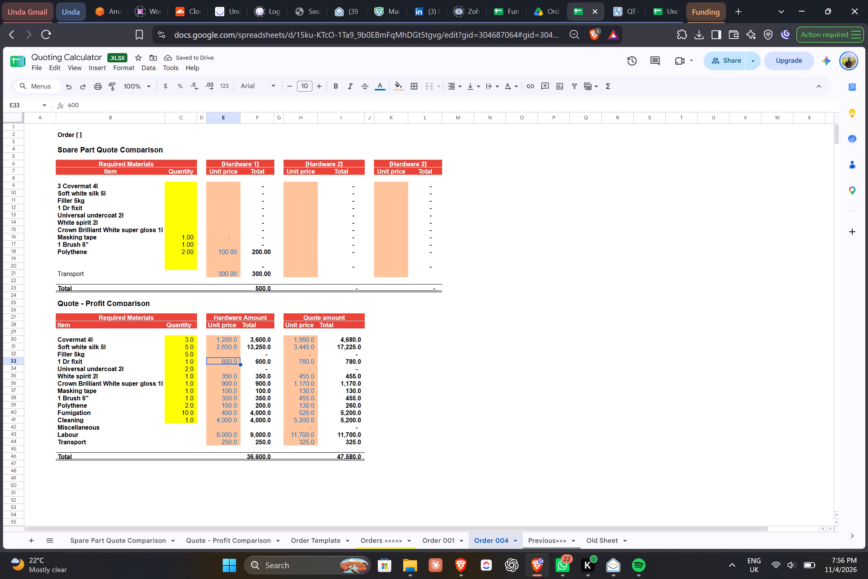
# Set the hardware unit prices in the Quote - Profit Comparison to 650 for 1 Dr fixit and 100 for Filler 5kg.
pyautogui.write('650')
pyautogui.press('Up')
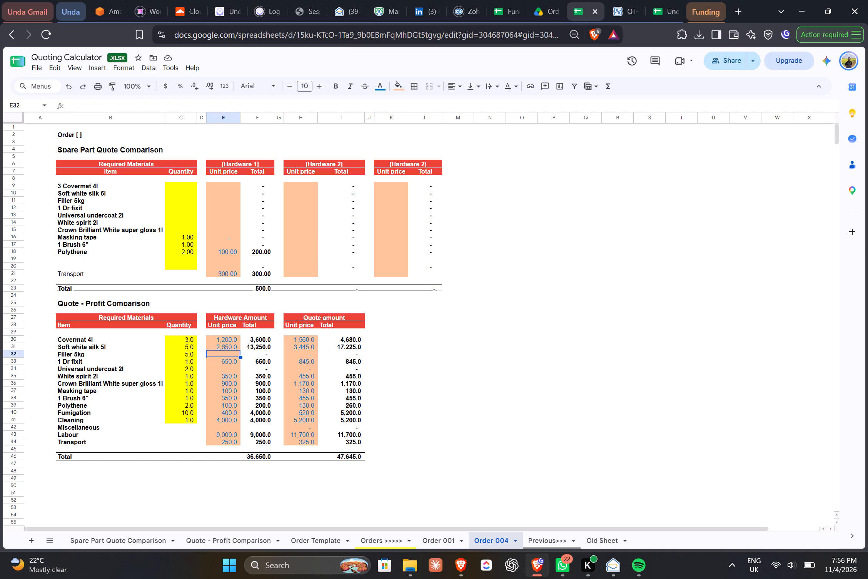
pyautogui.write('100')
pyautogui.press('Down')
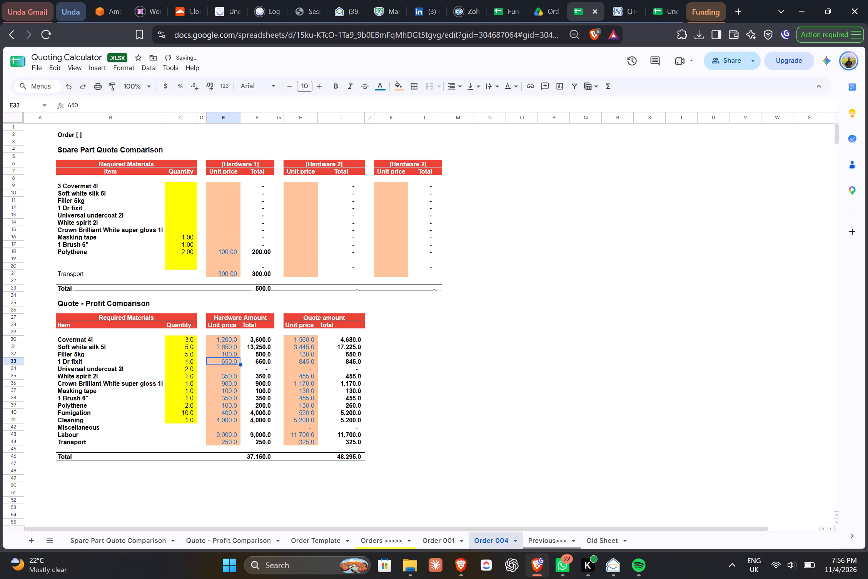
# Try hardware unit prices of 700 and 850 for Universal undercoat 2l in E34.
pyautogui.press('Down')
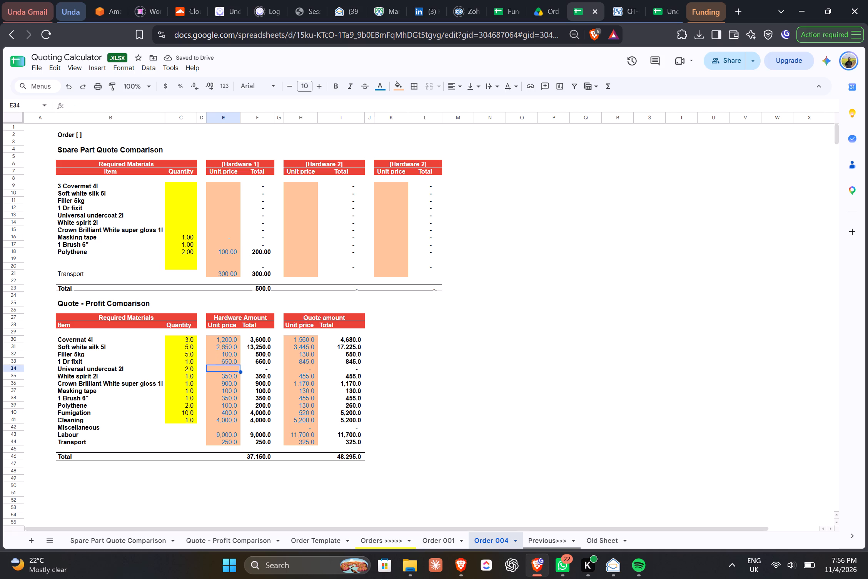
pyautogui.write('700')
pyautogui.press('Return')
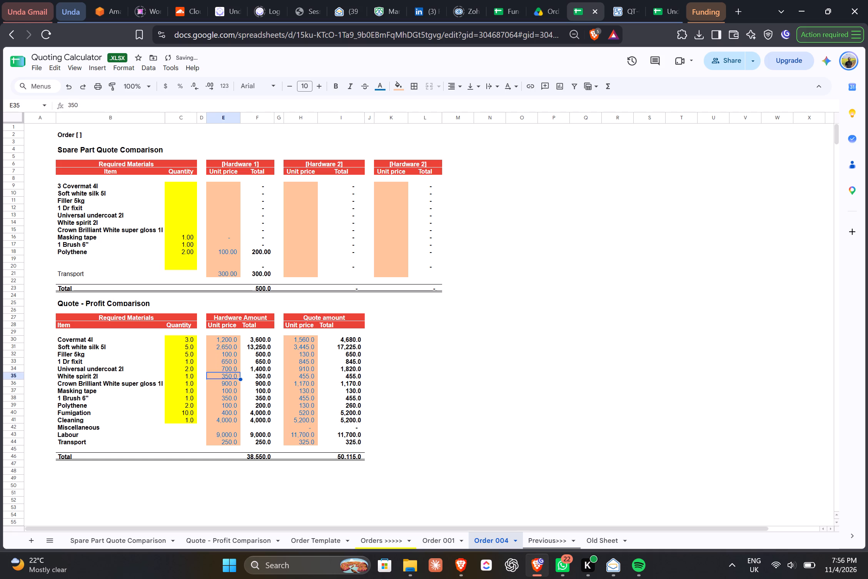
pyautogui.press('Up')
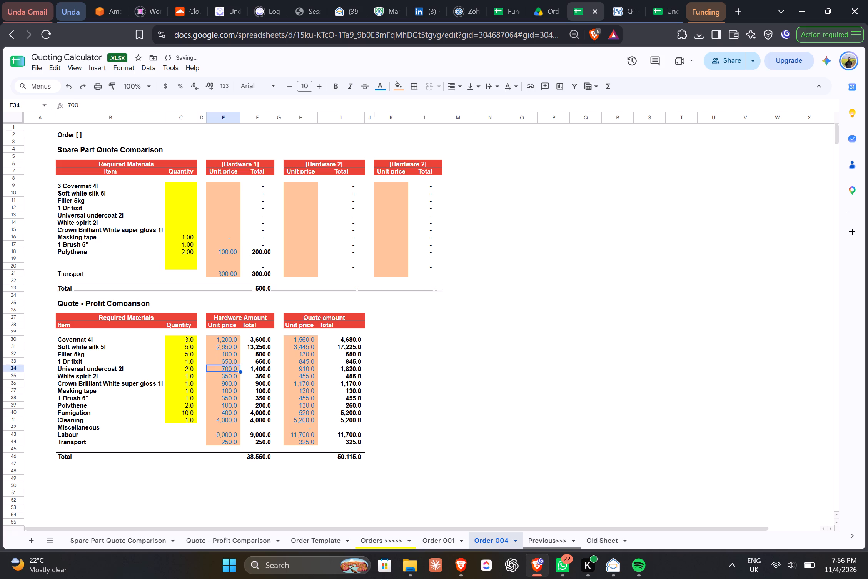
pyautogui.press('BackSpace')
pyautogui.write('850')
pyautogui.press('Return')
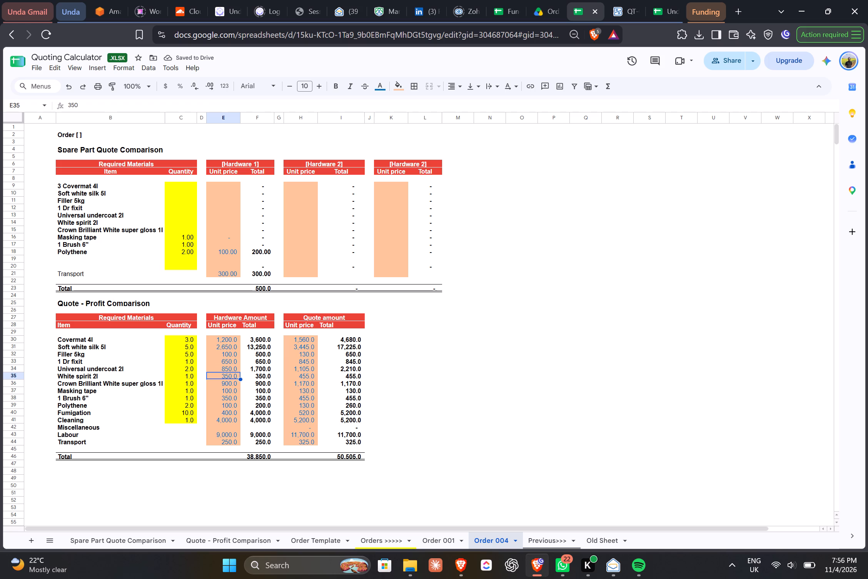
# Set the Universal undercoat 2l hardware unit price in E34 to 800.
pyautogui.press('Up')
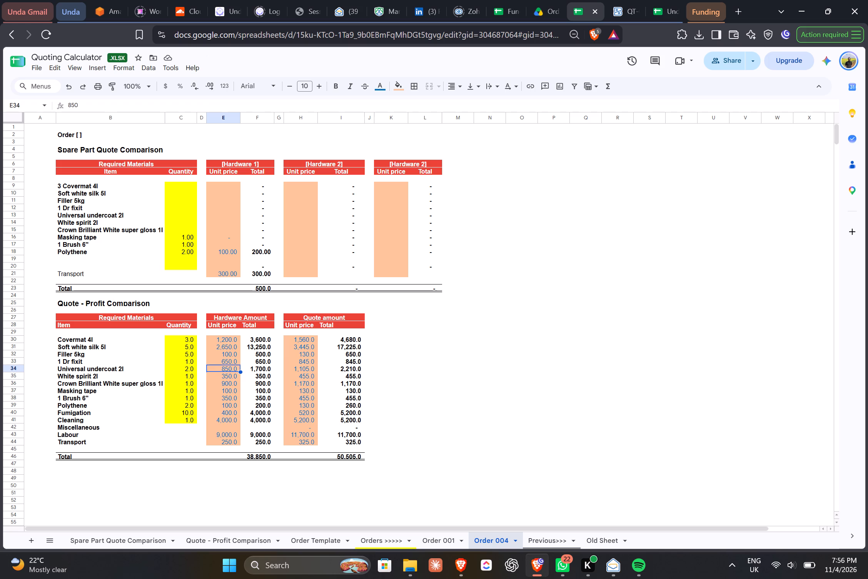
pyautogui.write('800')
pyautogui.press('Return')
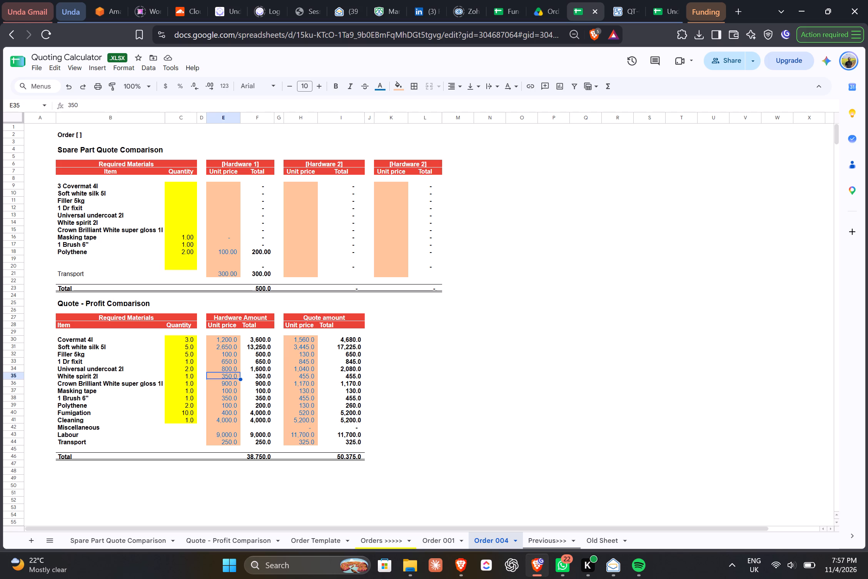
# Copy the quantities and hardware unit prices in C30:E39, Covermat 4l through Polythene, into the Spare Part Quote Comparison table starting at C9.
pyautogui.click(221, 427)
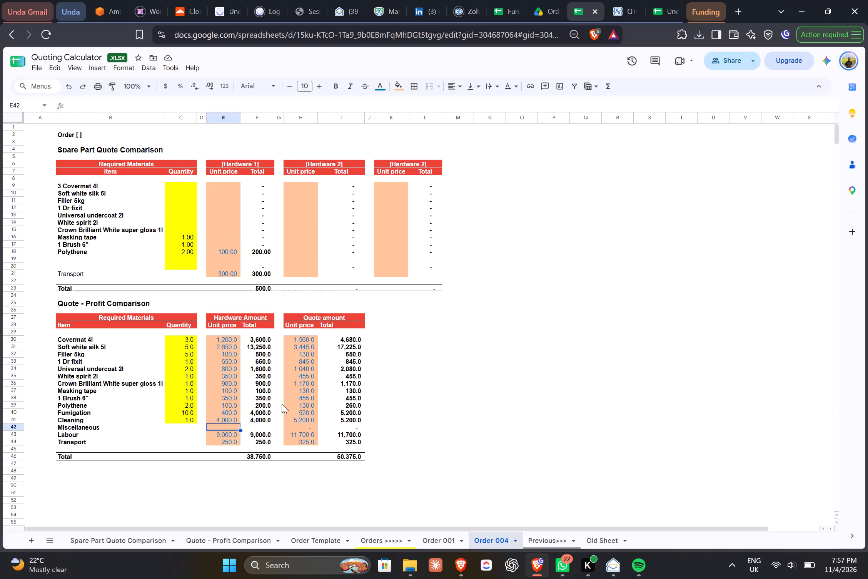
pyautogui.click(216, 338)
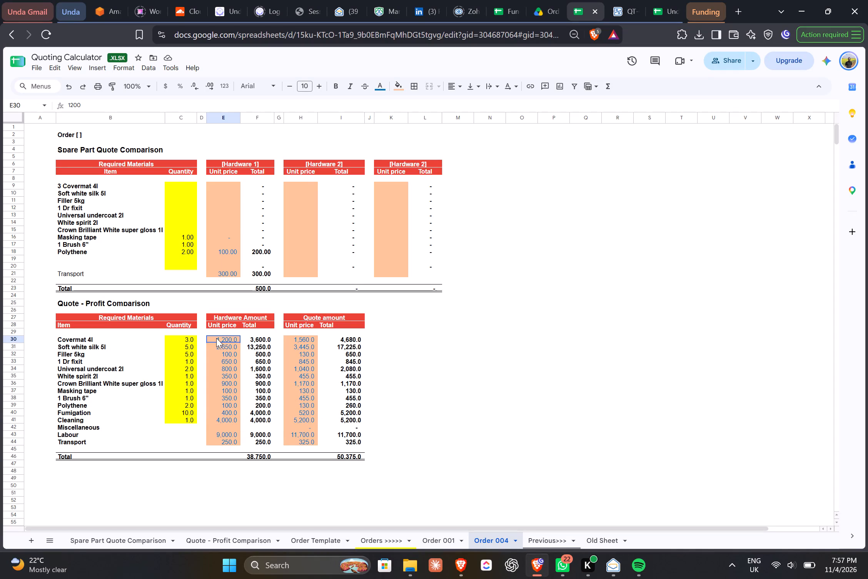
pyautogui.moveTo(181, 341); pyautogui.dragTo(224, 334)
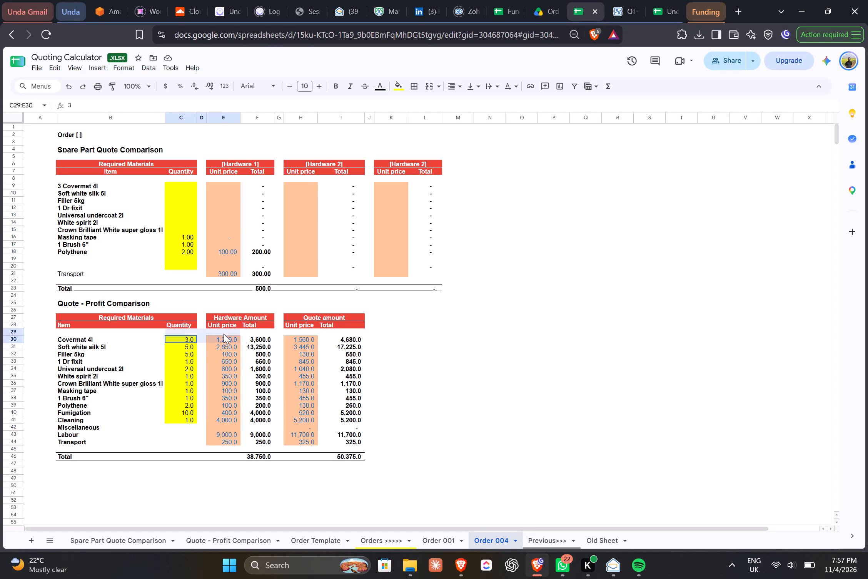
pyautogui.moveTo(224, 334); pyautogui.dragTo(227, 419)
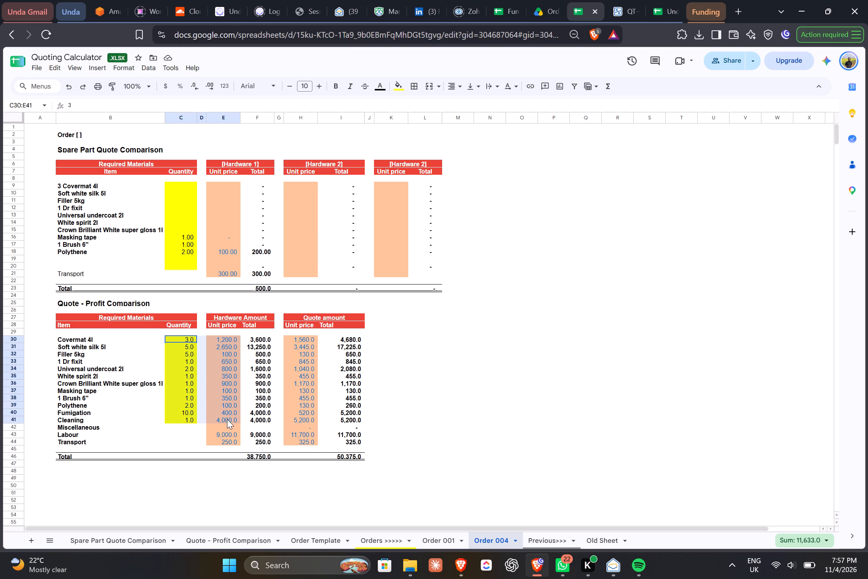
pyautogui.moveTo(227, 419); pyautogui.dragTo(225, 402)
pyautogui.hotkey('ctrl', 'c')
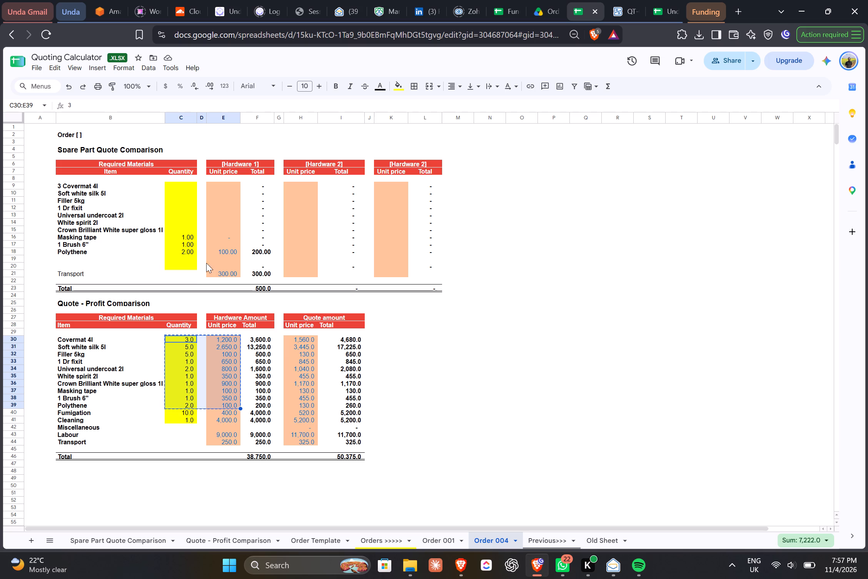
pyautogui.click(180, 189)
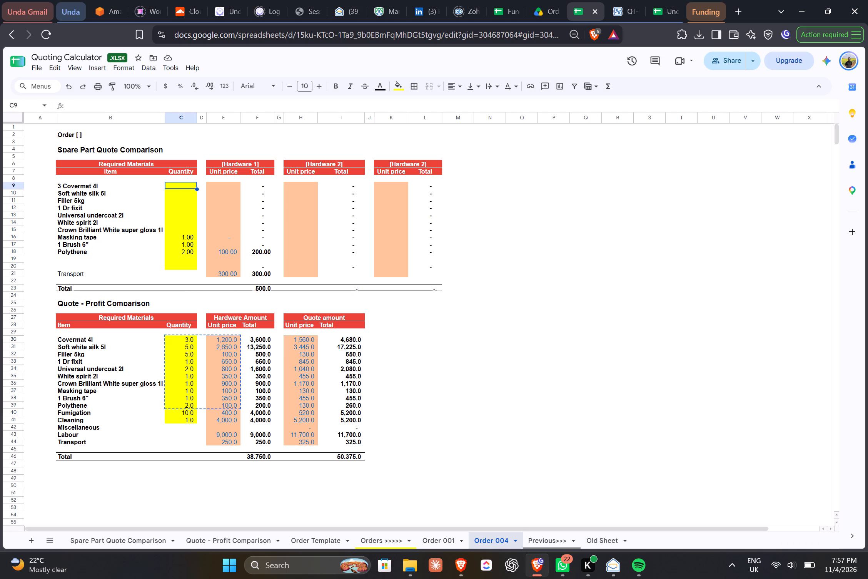
pyautogui.hotkey('ctrl', 'v')
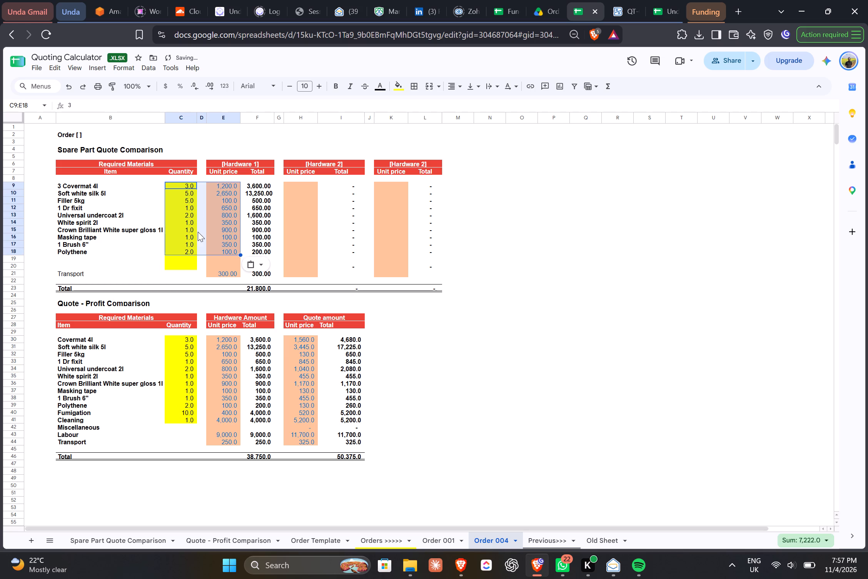
# Set the Transport unit price under Hardware 1 in the Spare Part Quote Comparison (E21) to 250.
pyautogui.click(181, 258)
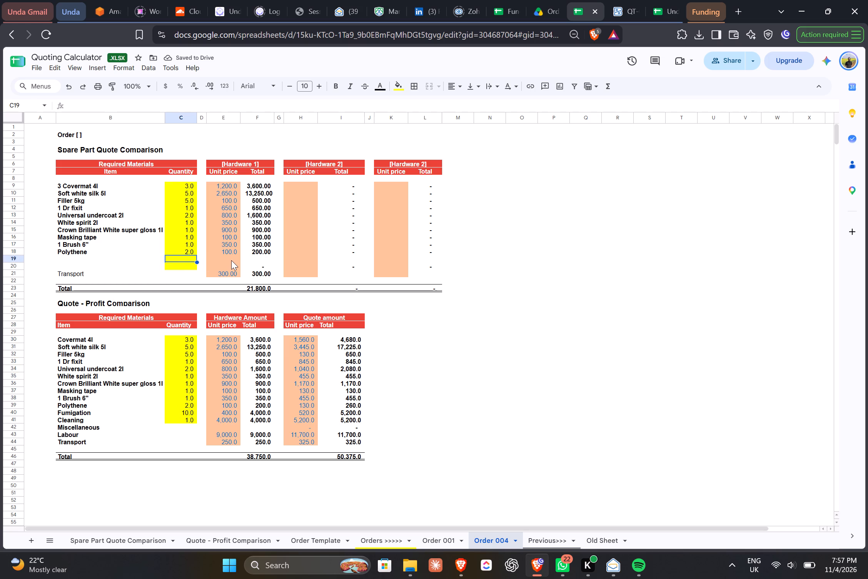
pyautogui.click(231, 260)
pyautogui.click(223, 271)
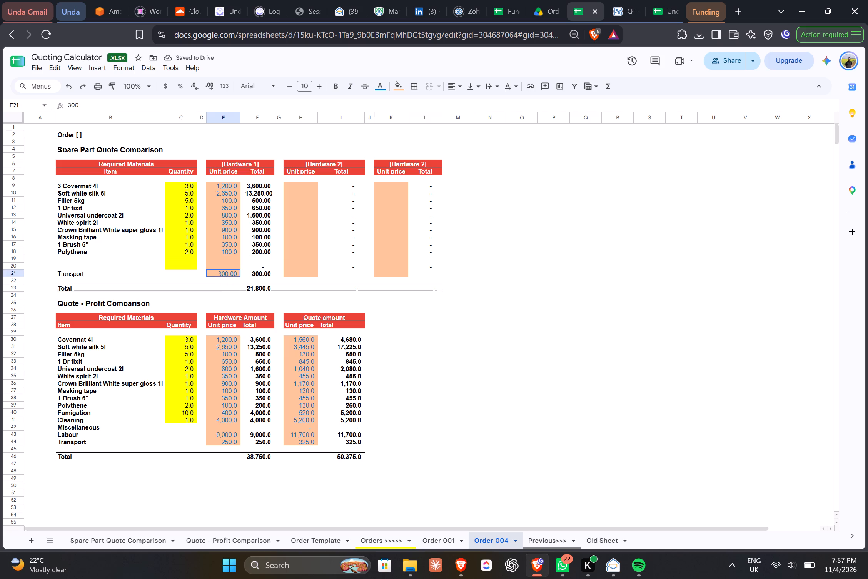
pyautogui.write('250')
pyautogui.press('Return')
pyautogui.click(558, 460)
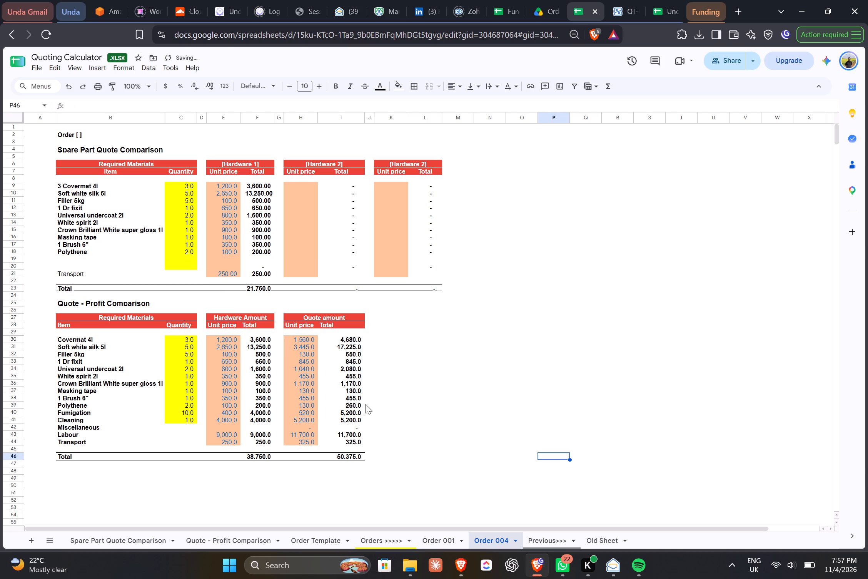
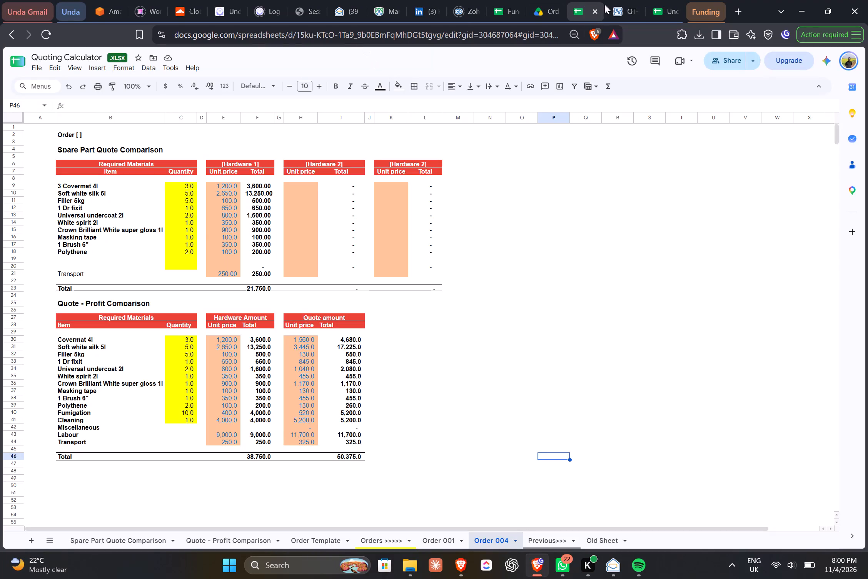
# Switch to quote QT-000004 in Zoho Books and review its line item prices and totals, dismissing the WhatsApp notification.
pyautogui.click(615, 5)
pyautogui.scroll(-1, 560, 292)
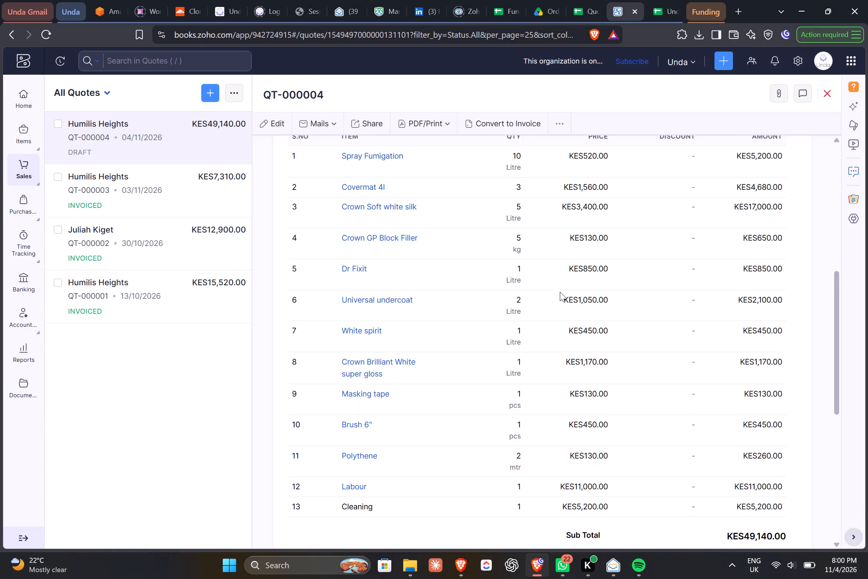
pyautogui.scroll(-1, 560, 292)
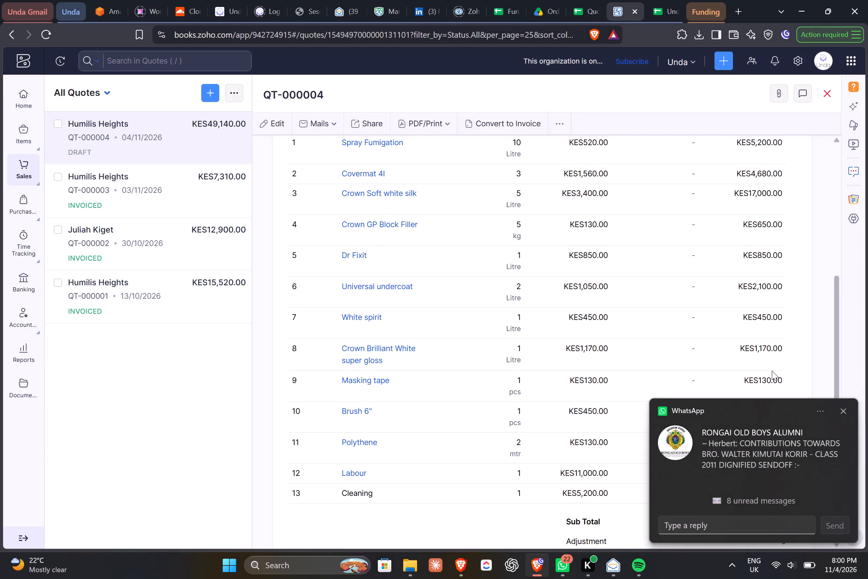
pyautogui.click(845, 413)
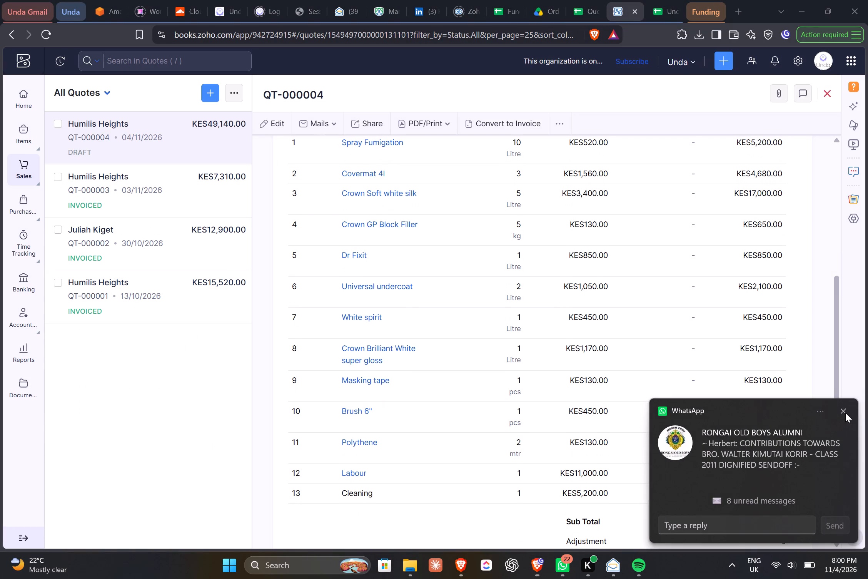